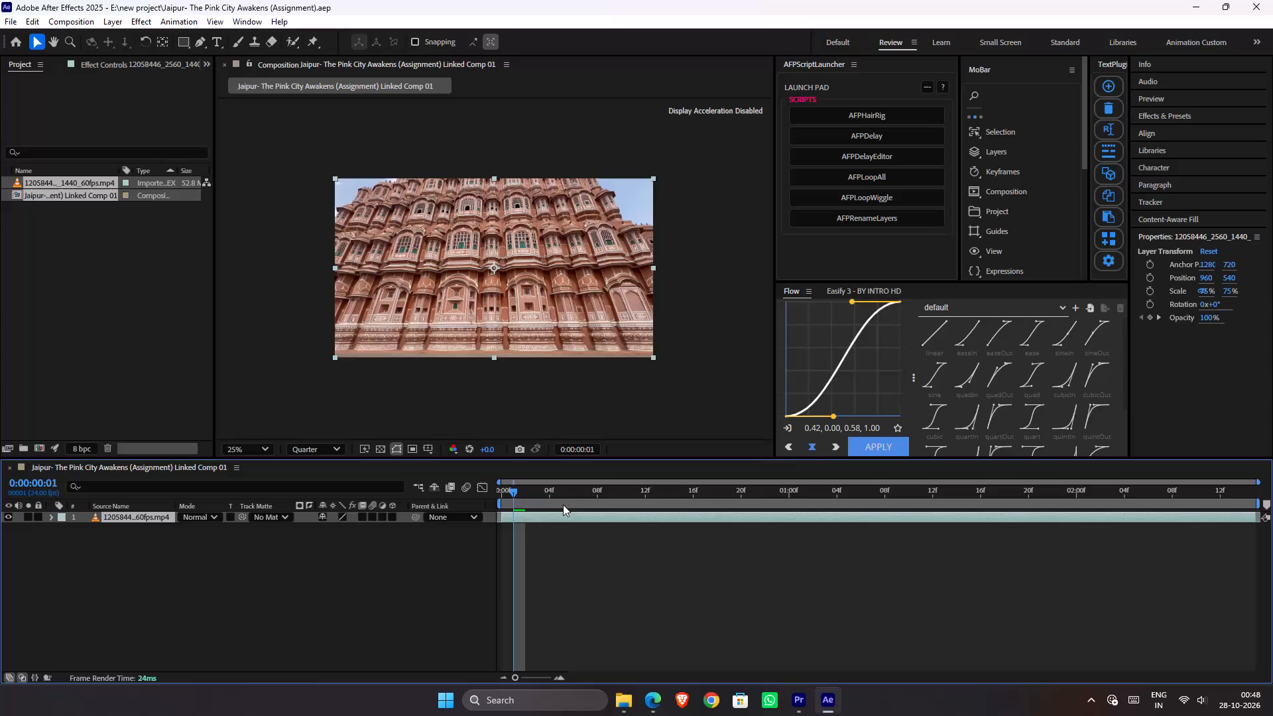
Search the effects for "flare" and apply Optical Flares to the video layer.
key("ctrl+space")
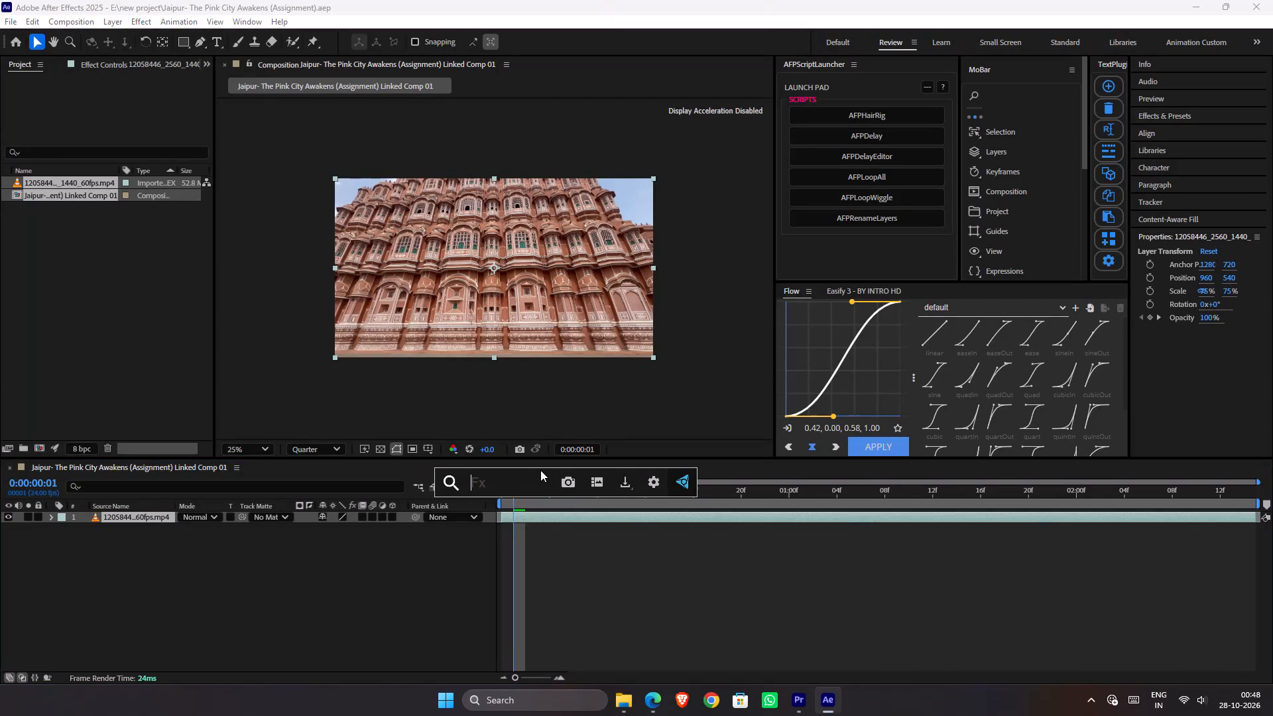
key("s")
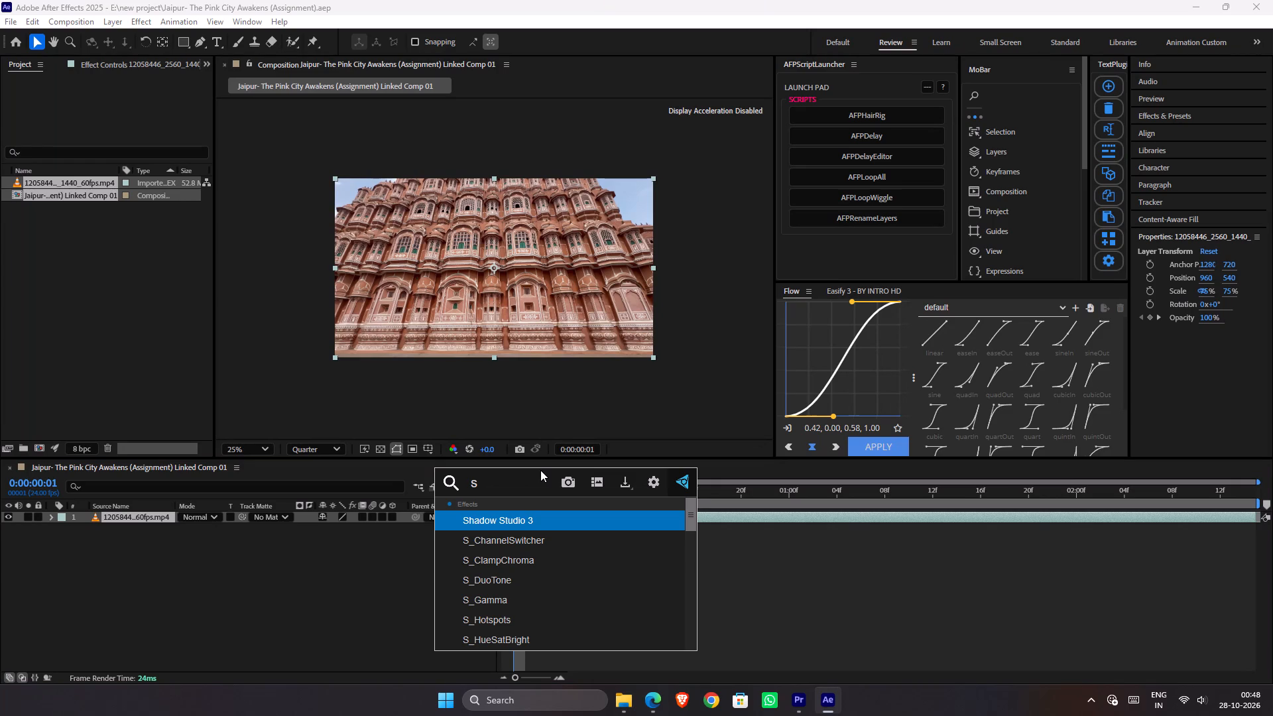
key("BackSpace")
key("BackSpace")
key("BackSpace")
key("BackSpace")
key("BackSpace")
key("BackSpace")
key("BackSpace")
key("BackSpace")
key("BackSpace")
key("BackSpace")
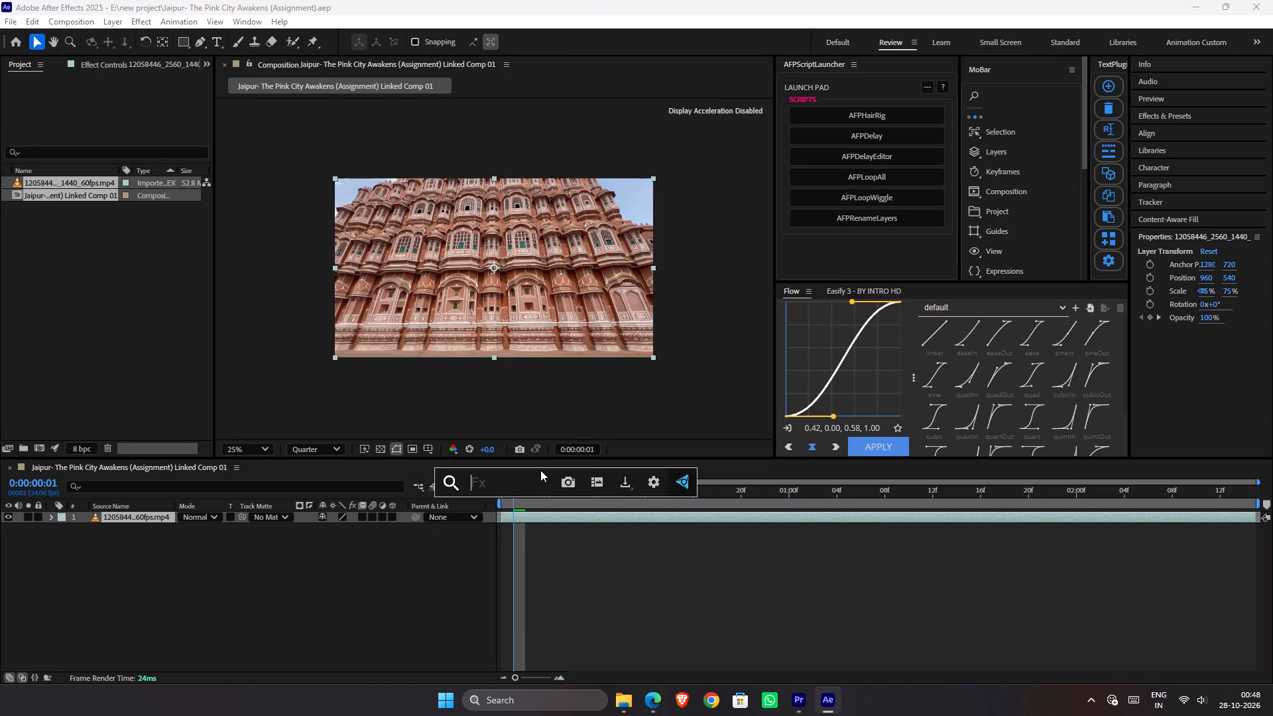
key("BackSpace")
type("flare")
key("Return")
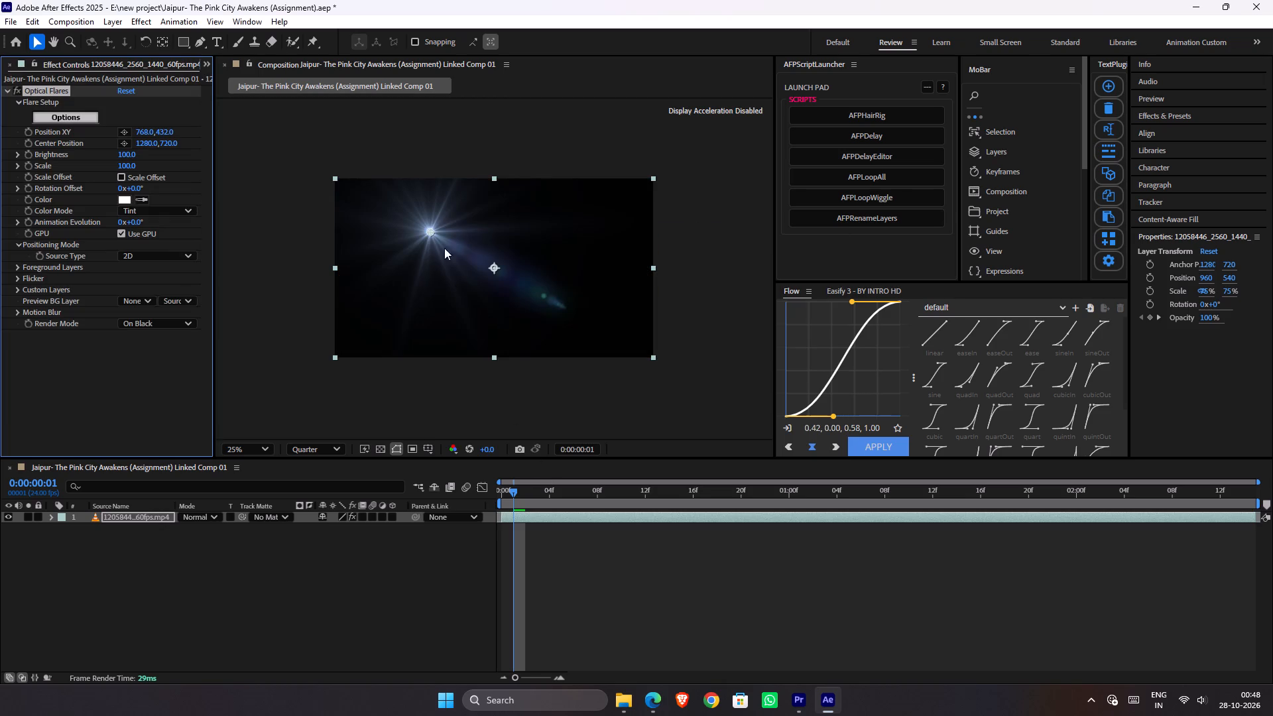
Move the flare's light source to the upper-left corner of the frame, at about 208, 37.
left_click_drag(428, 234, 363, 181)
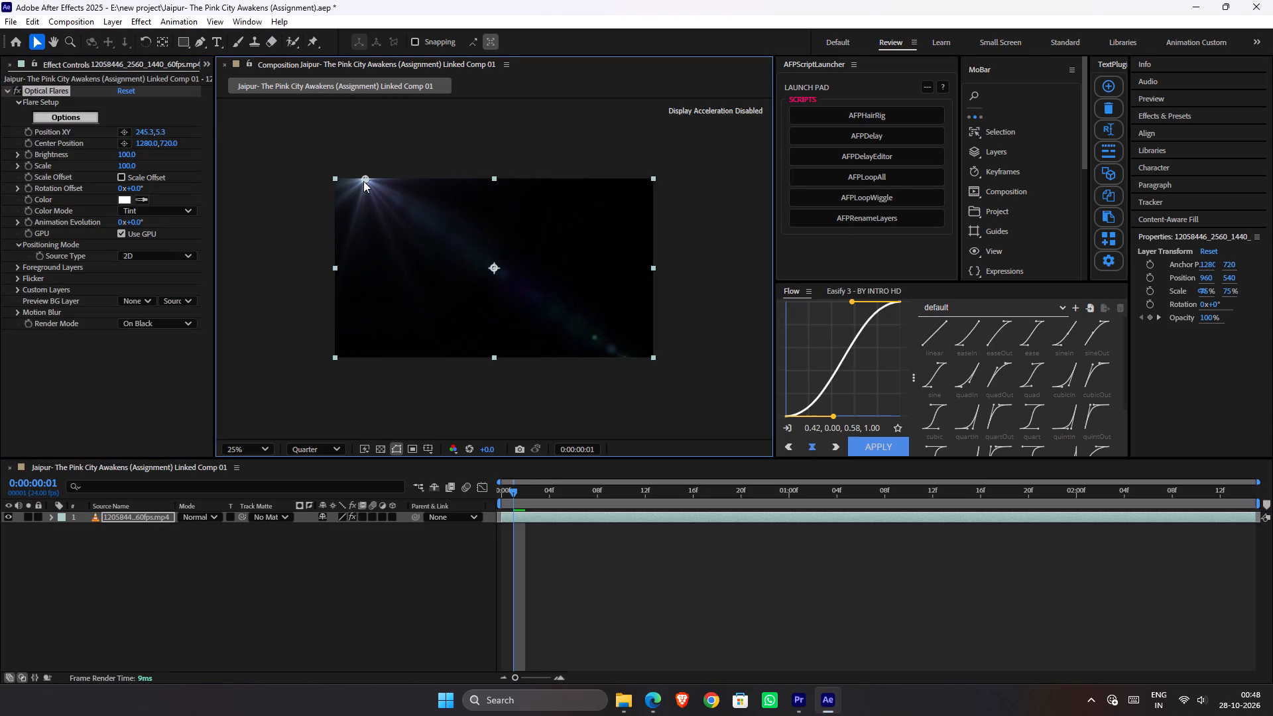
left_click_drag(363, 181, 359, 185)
Open the Optical Flares options and look through the Motion Graphics presets for a suitable flare.
left_click(57, 117)
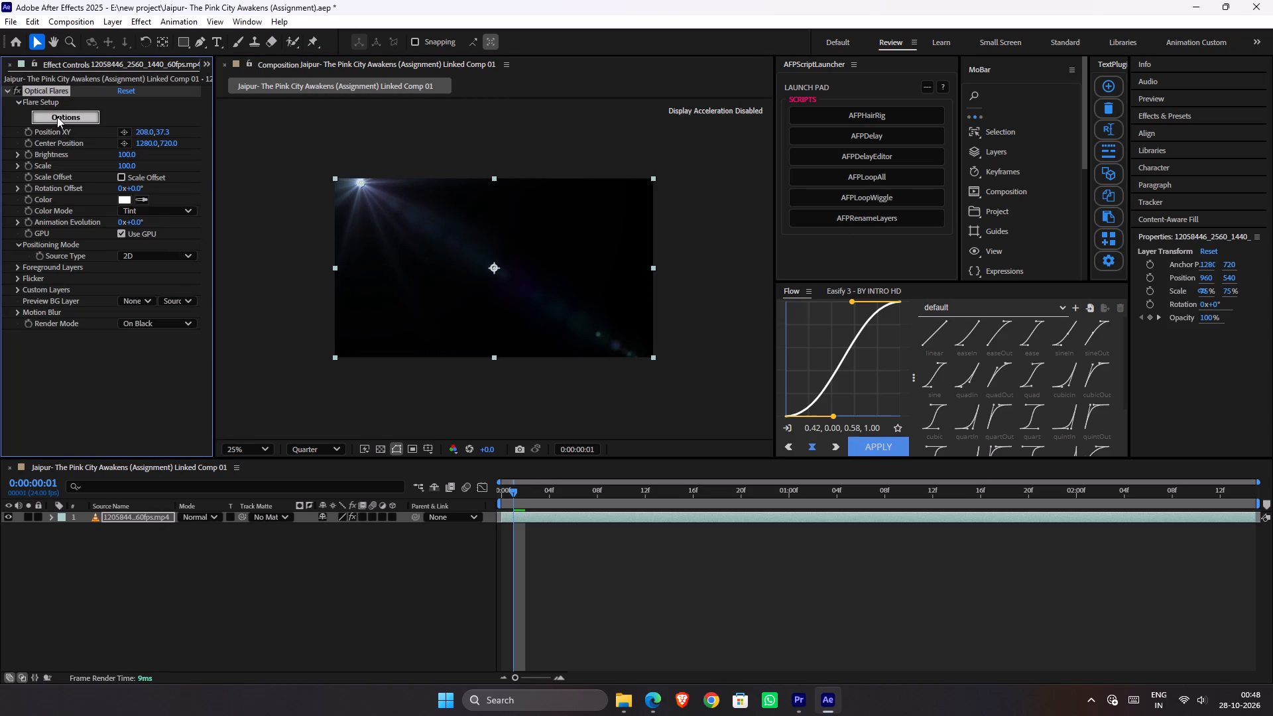
scroll(818, 544, "down", 7)
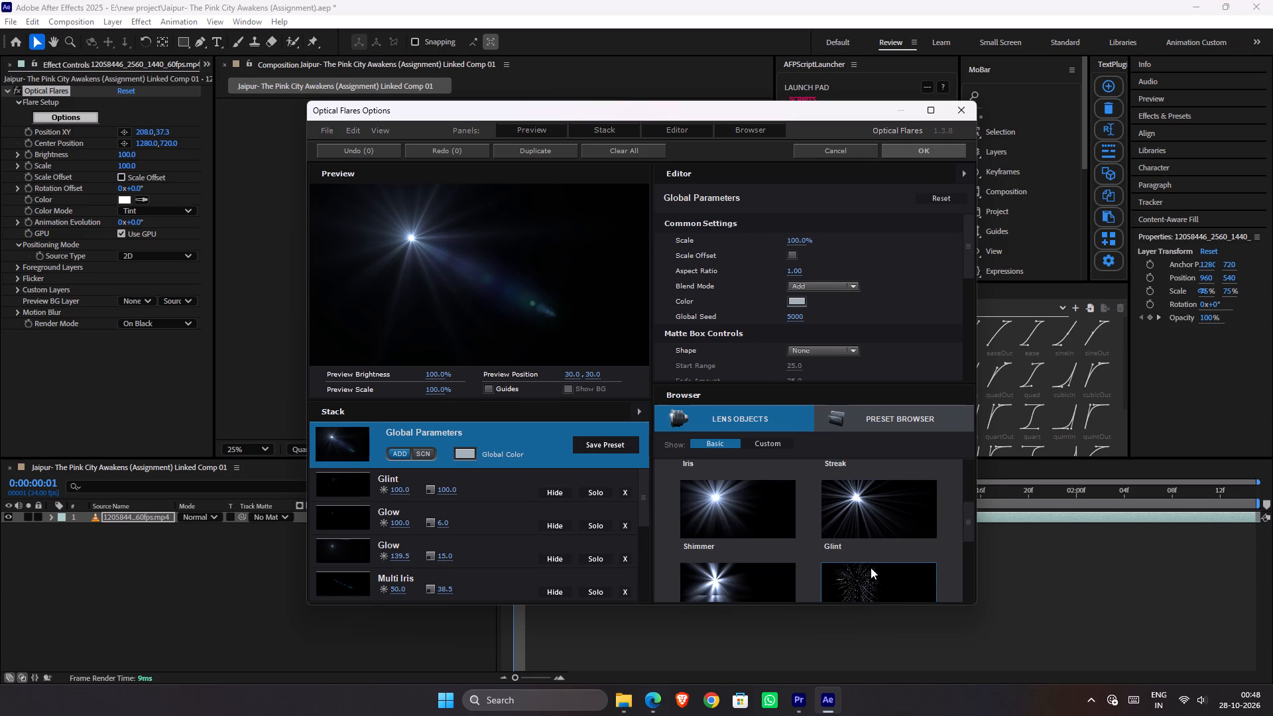
scroll(871, 553, "down", 12)
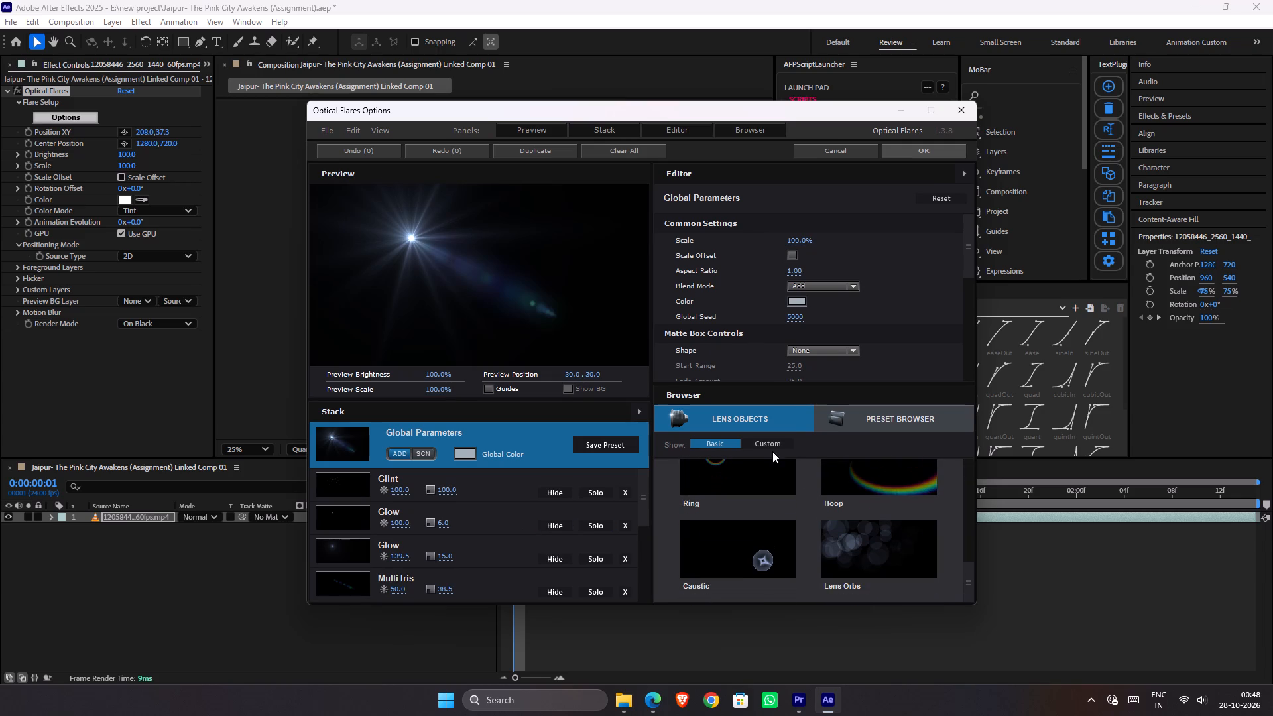
left_click(855, 418)
scroll(832, 515, "down", 4)
left_click(754, 554)
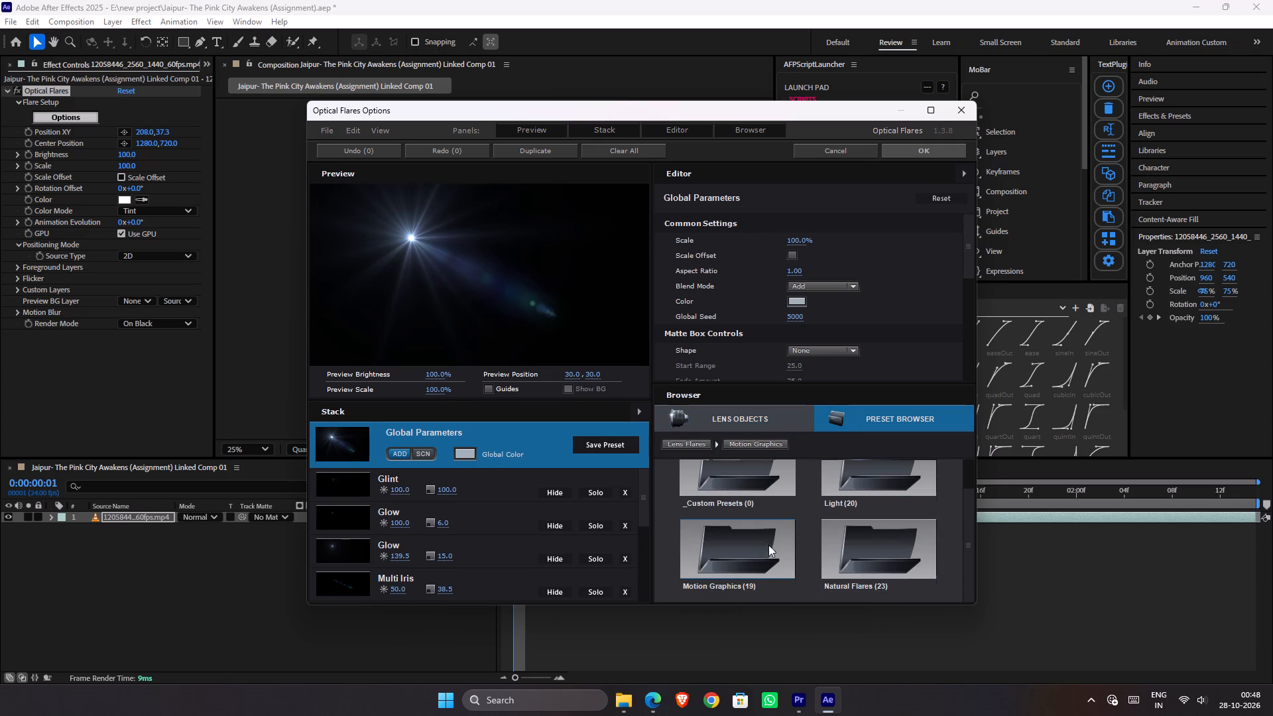
scroll(800, 526, "down", 7)
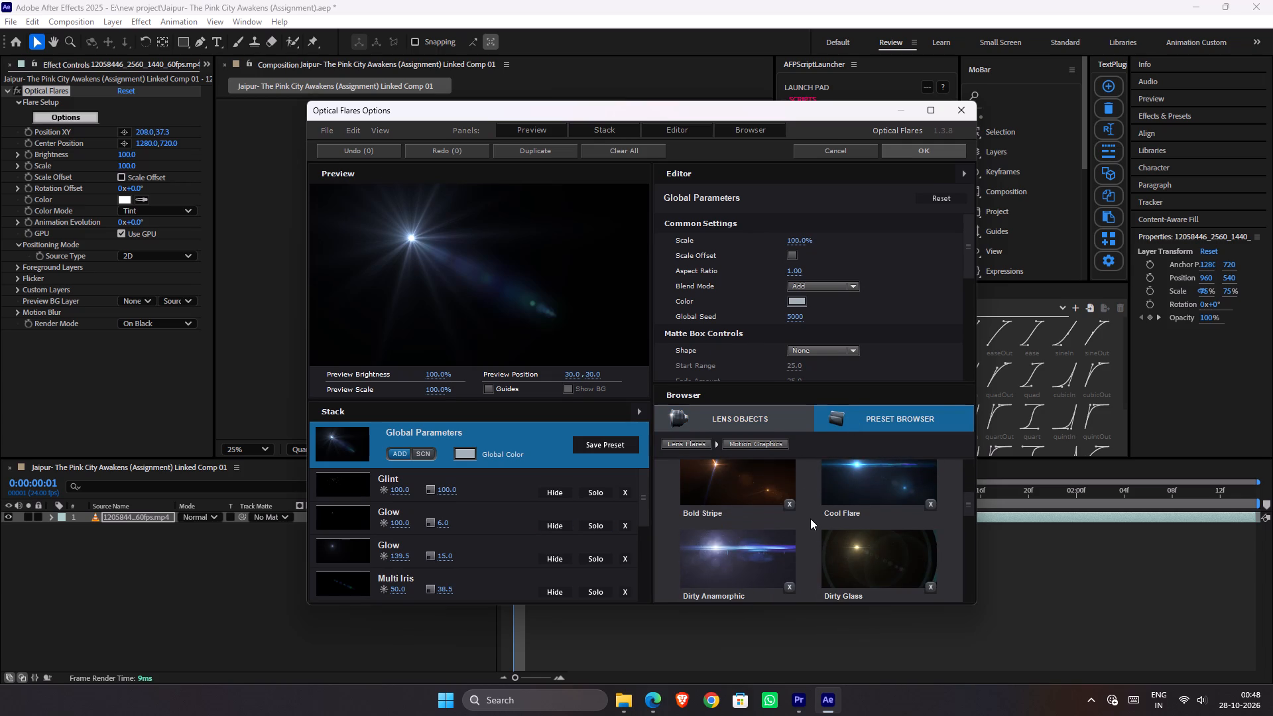
scroll(810, 518, "down", 4)
scroll(810, 518, "up", 1)
scroll(810, 518, "down", 5)
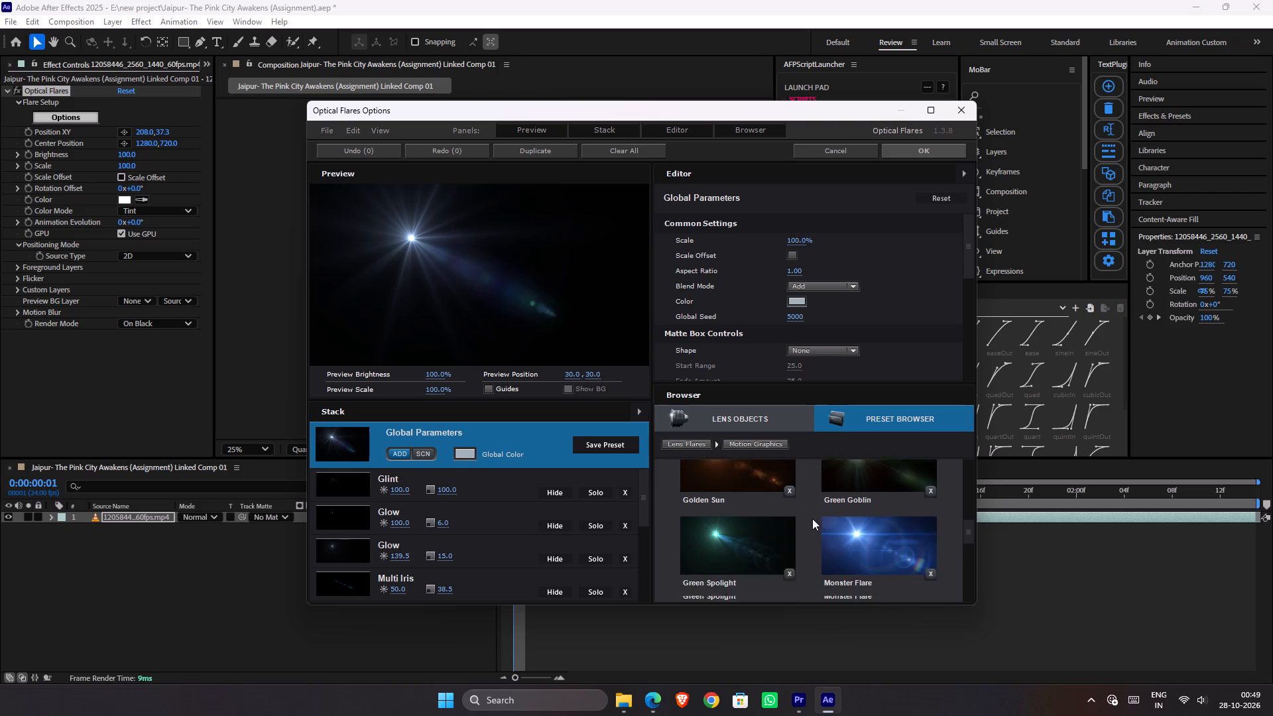
scroll(812, 518, "down", 3)
scroll(812, 519, "up", 7)
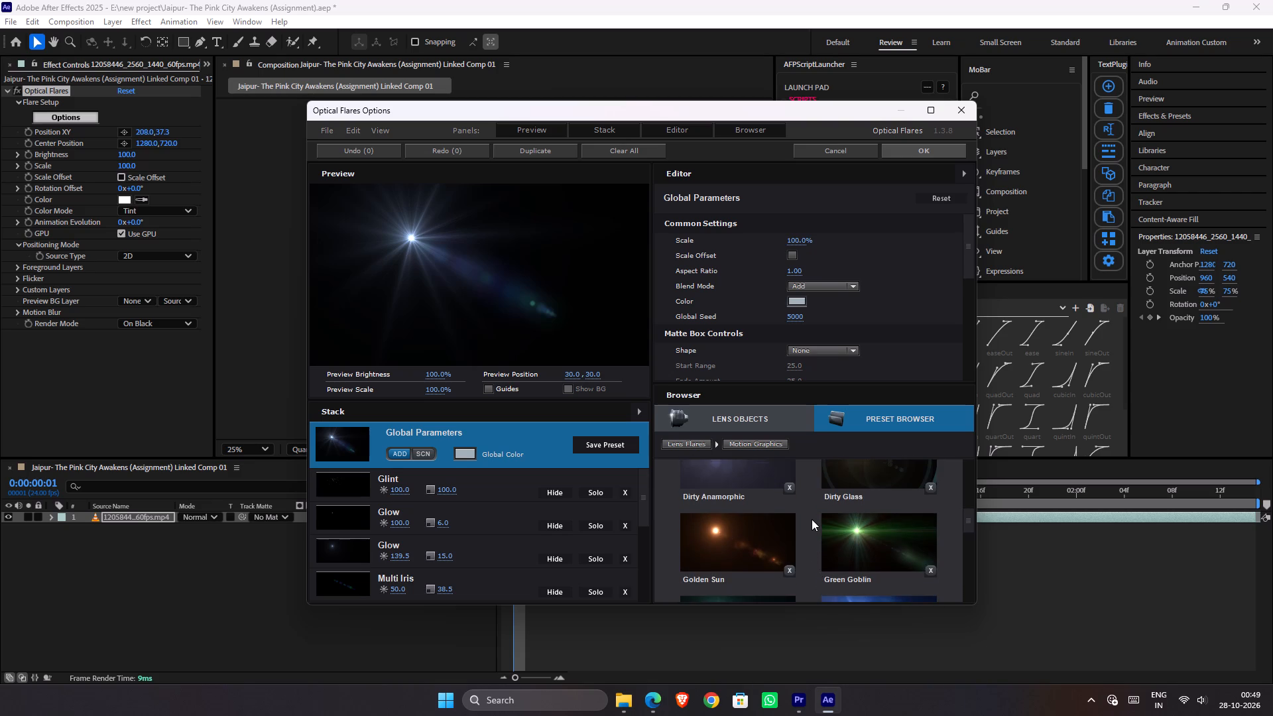
scroll(808, 522, "up", 10)
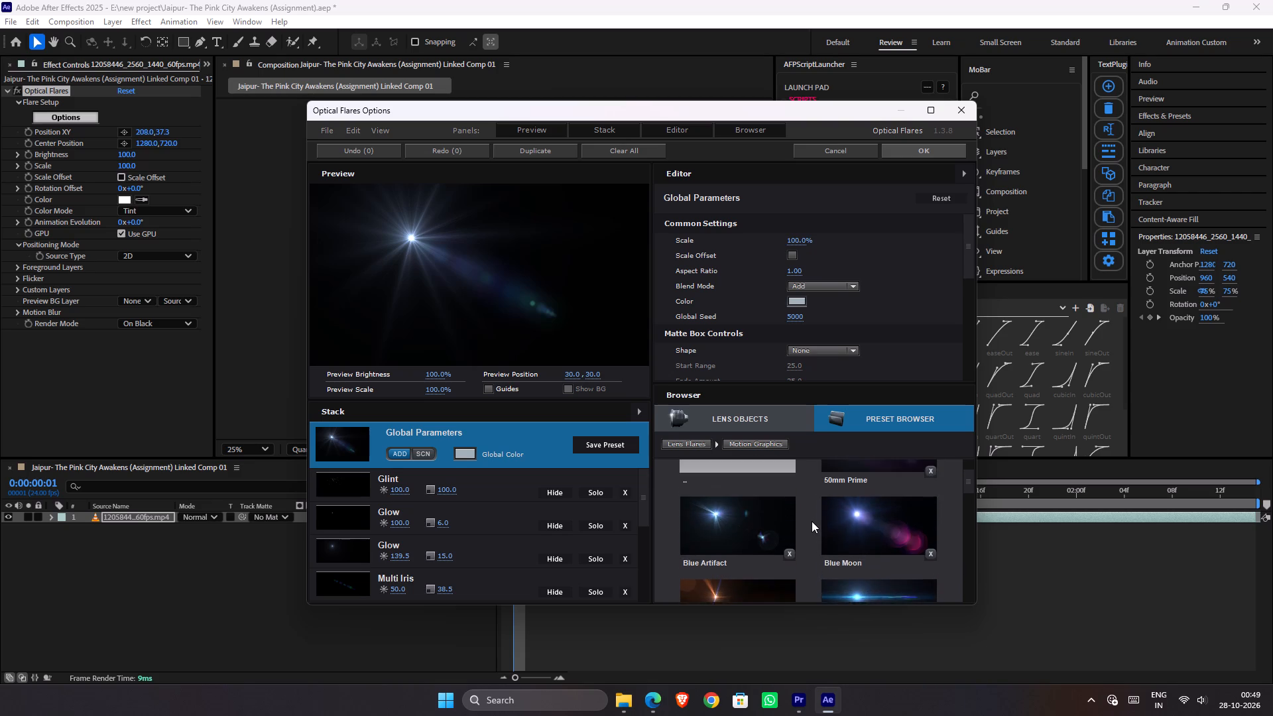
scroll(812, 521, "up", 5)
Look through the Natural Flares presets for a suitable flare.
left_click(774, 504)
scroll(870, 556, "down", 3)
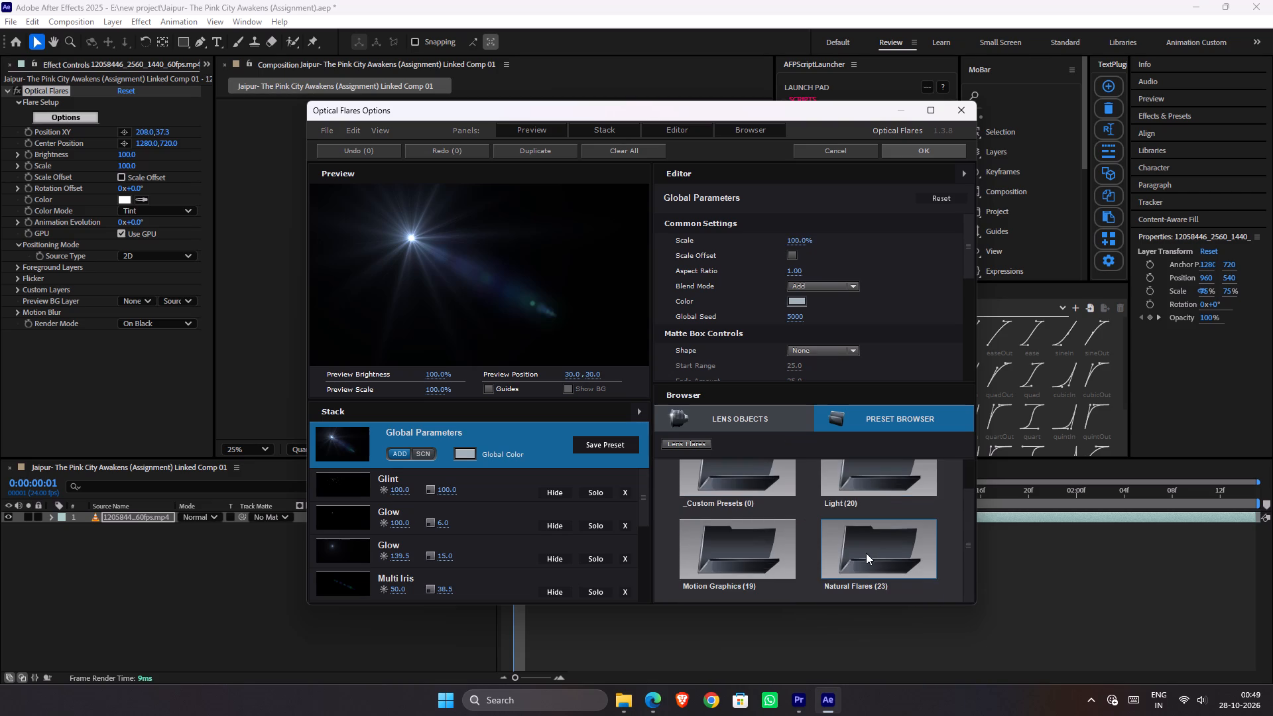
left_click(825, 569)
scroll(825, 569, "down", 11)
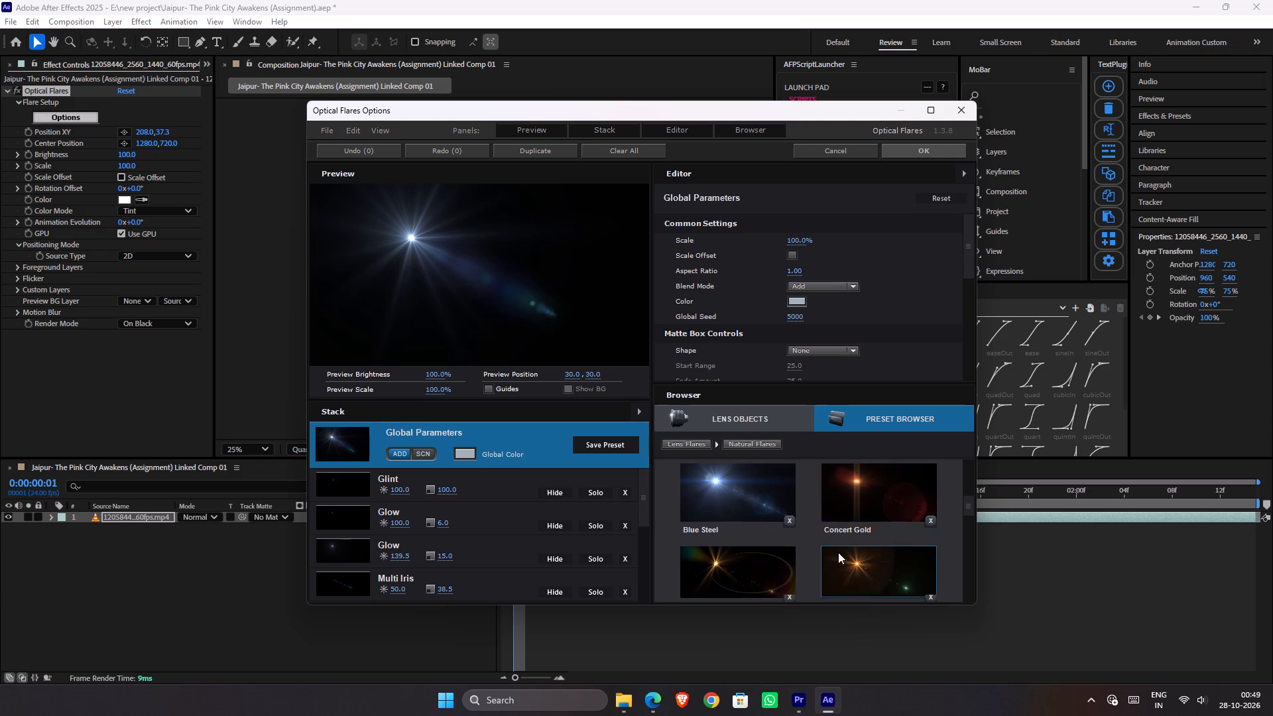
scroll(838, 552, "down", 8)
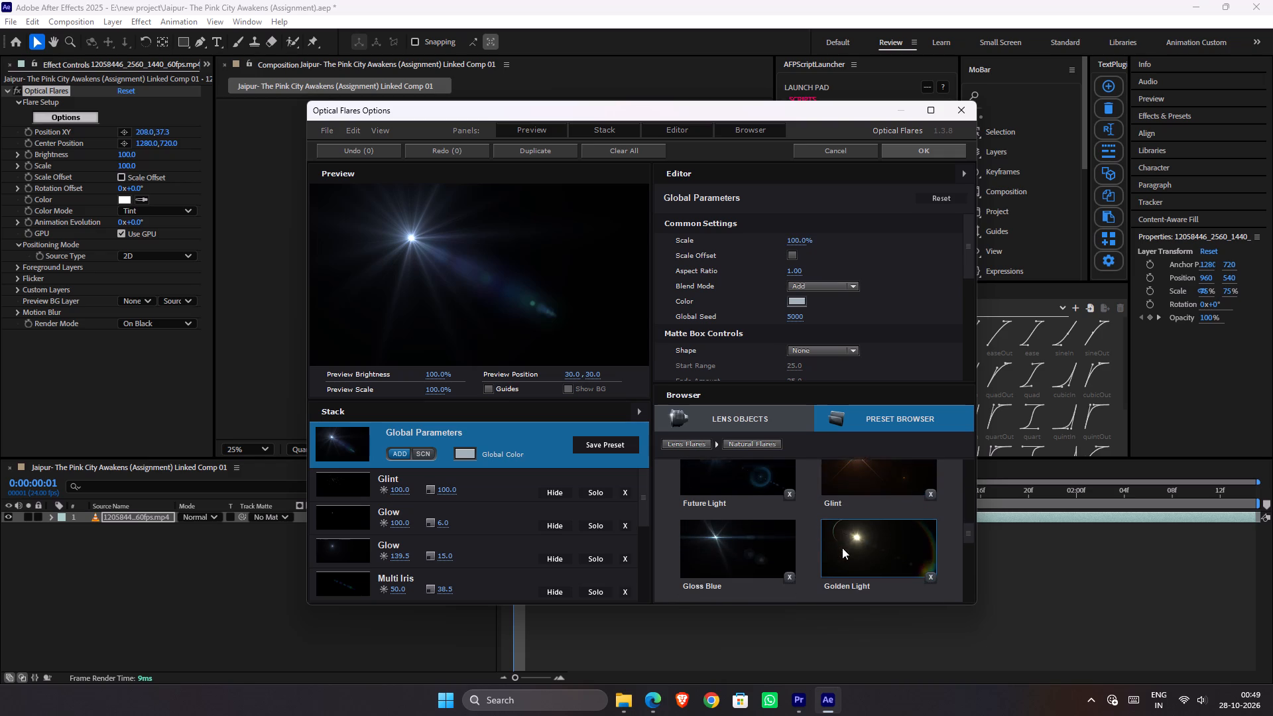
scroll(842, 548, "down", 12)
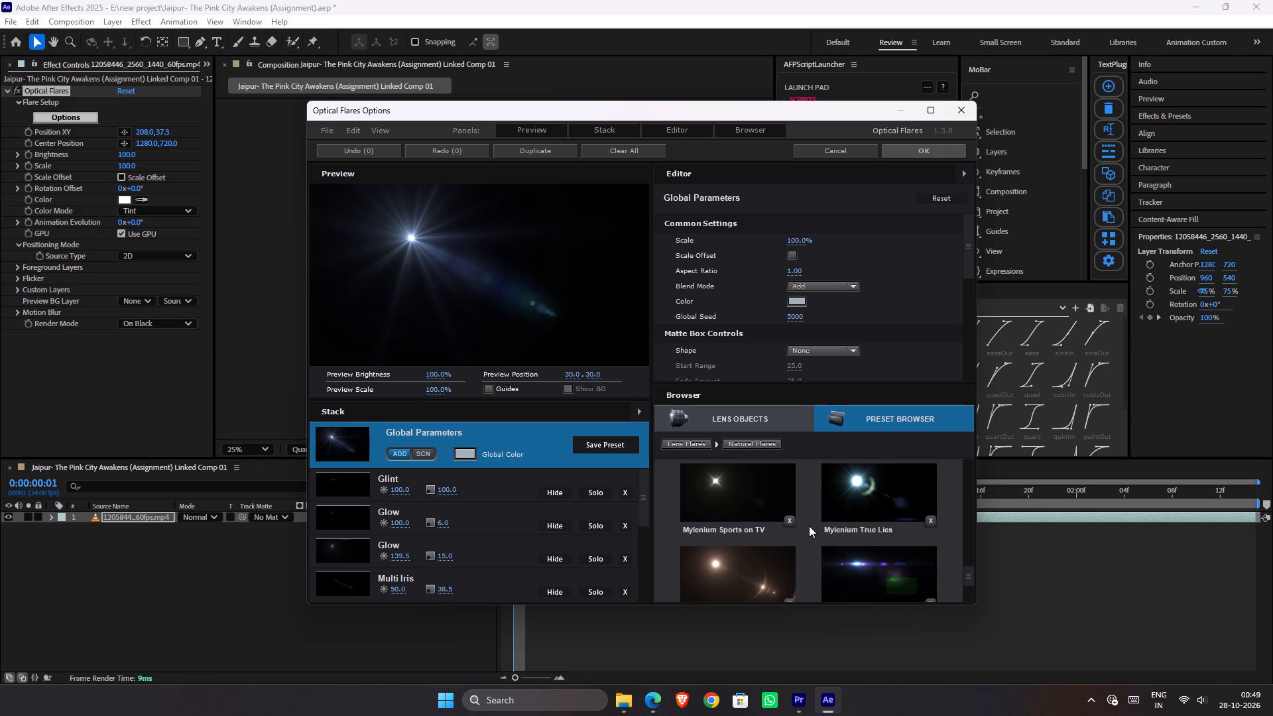
scroll(809, 524, "down", 7)
scroll(807, 528, "up", 1)
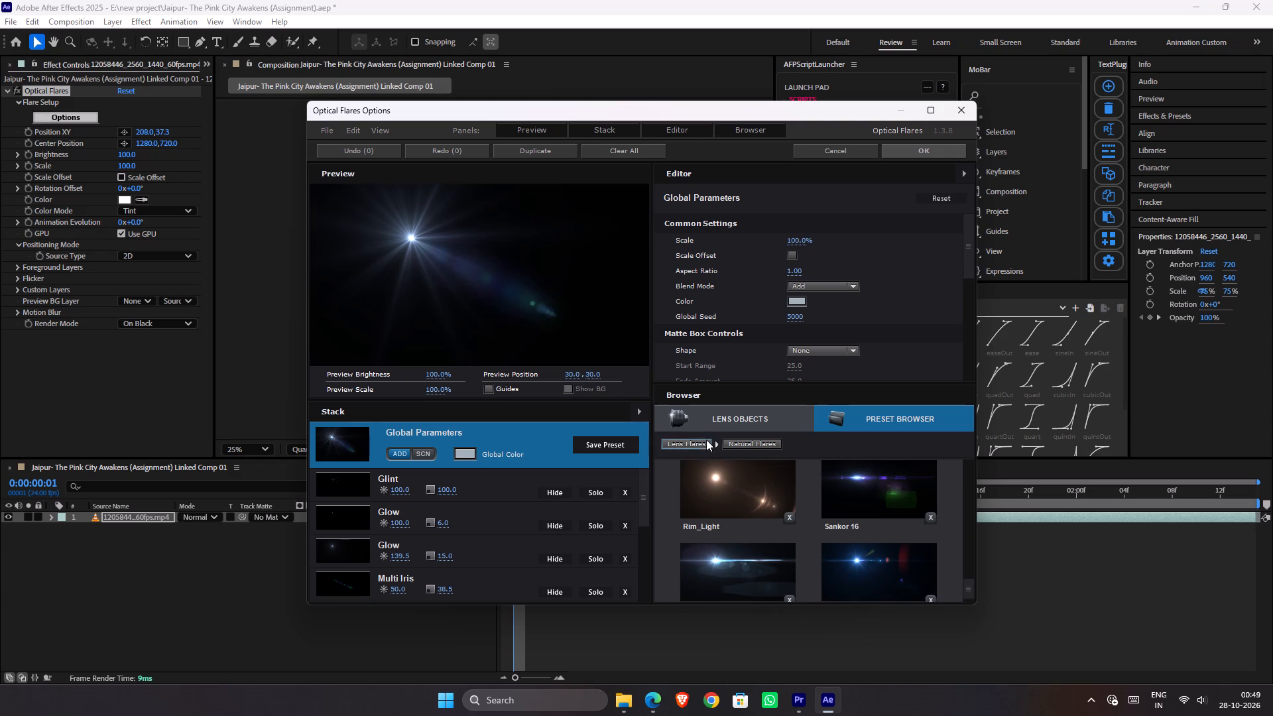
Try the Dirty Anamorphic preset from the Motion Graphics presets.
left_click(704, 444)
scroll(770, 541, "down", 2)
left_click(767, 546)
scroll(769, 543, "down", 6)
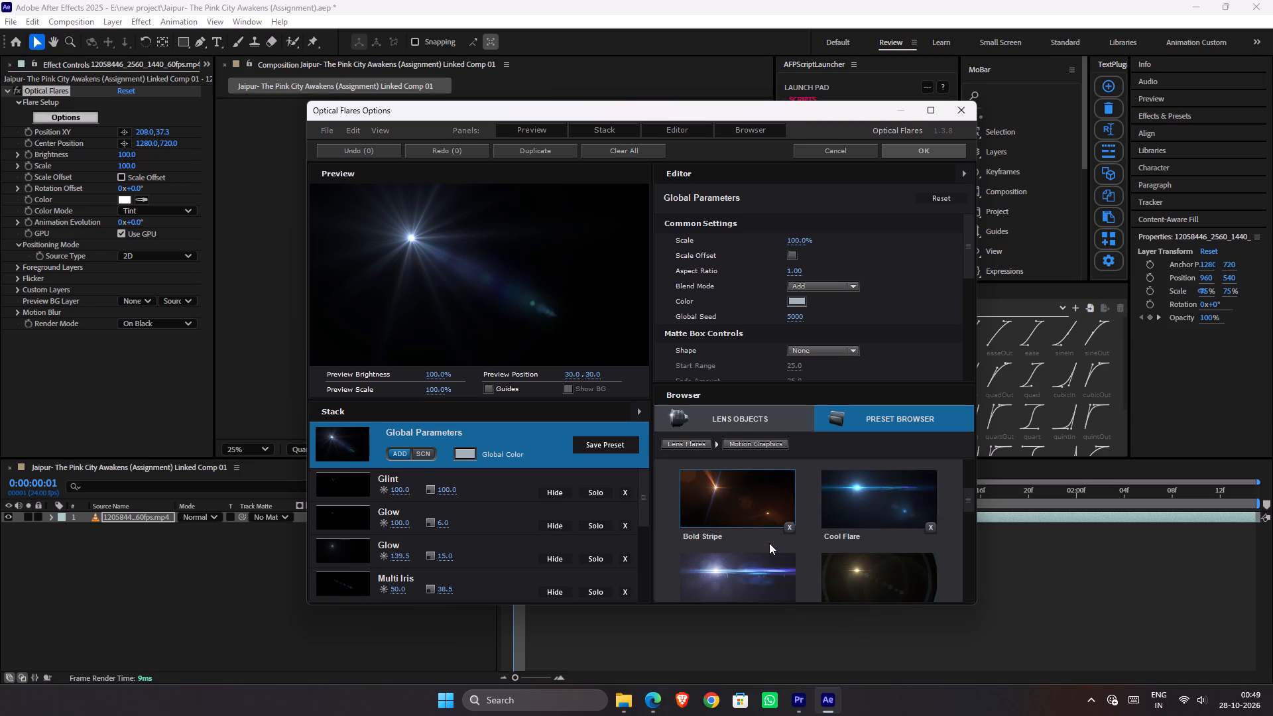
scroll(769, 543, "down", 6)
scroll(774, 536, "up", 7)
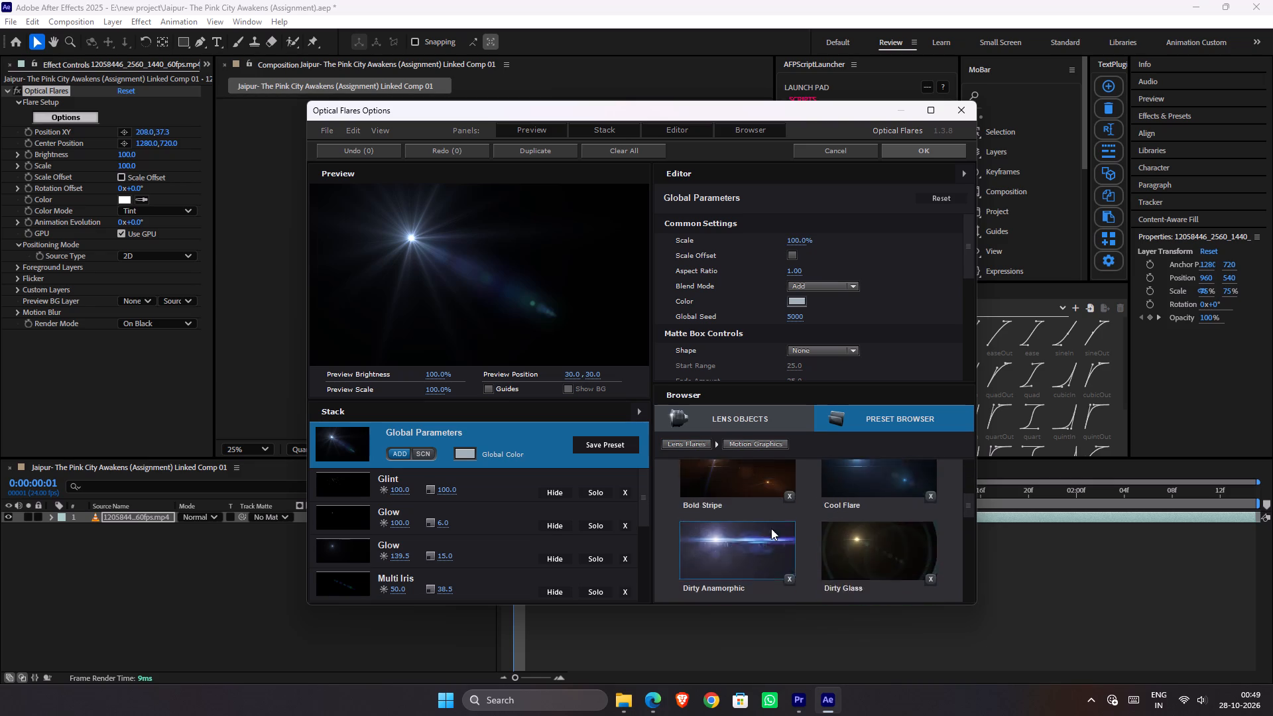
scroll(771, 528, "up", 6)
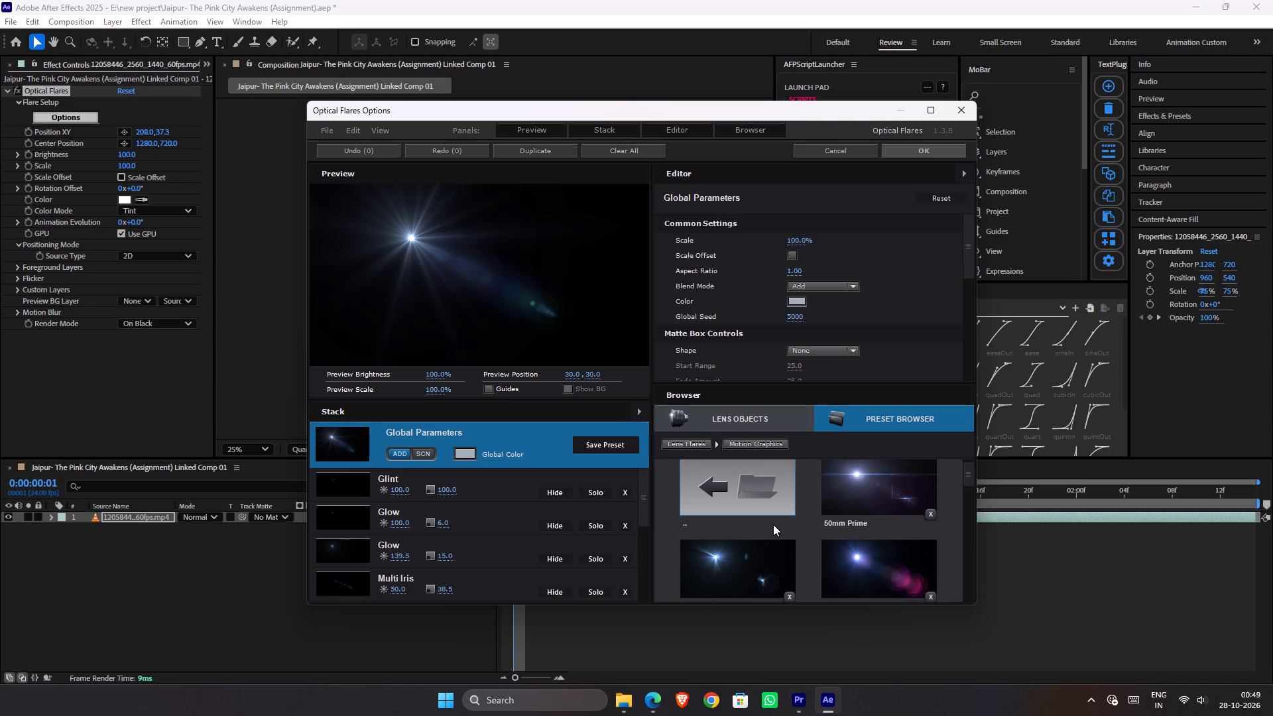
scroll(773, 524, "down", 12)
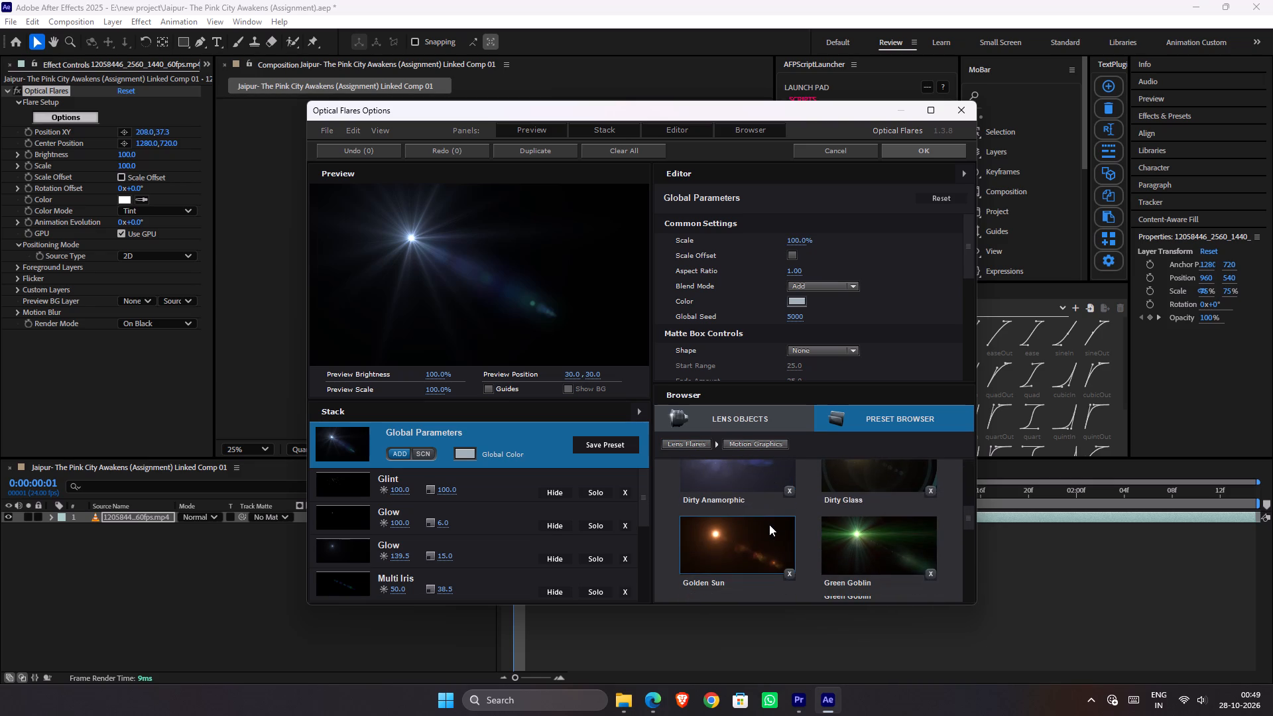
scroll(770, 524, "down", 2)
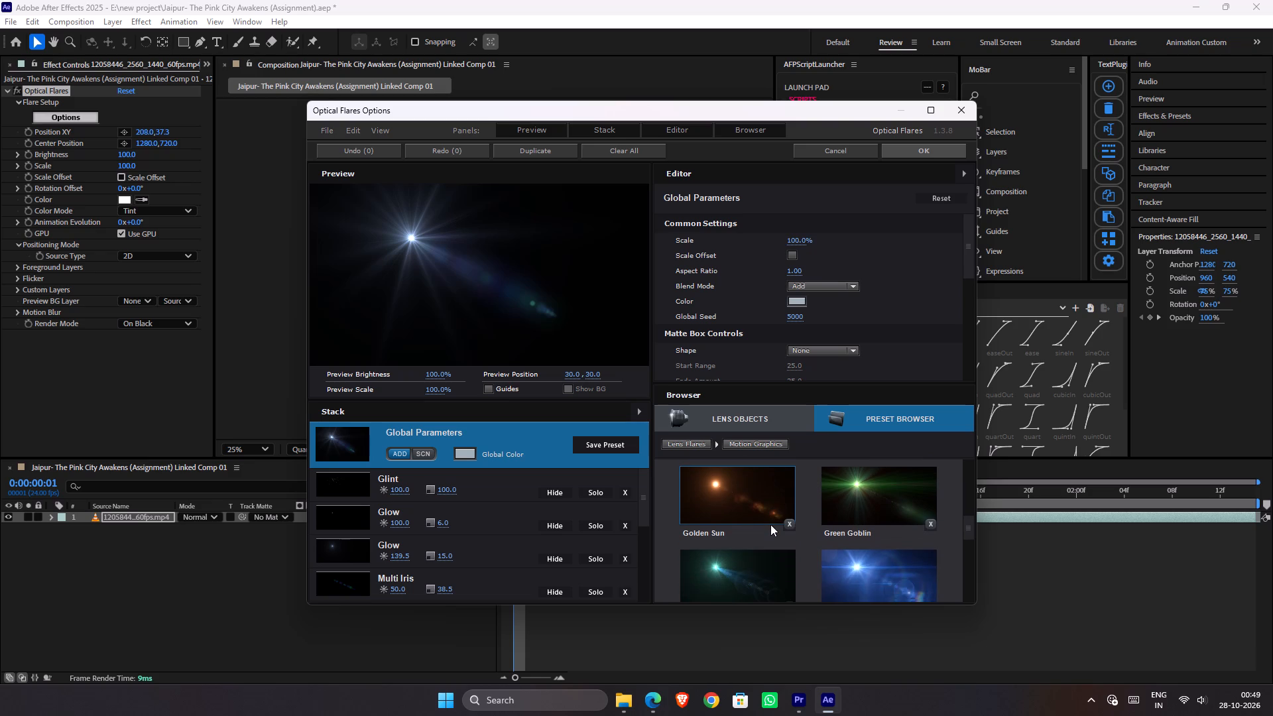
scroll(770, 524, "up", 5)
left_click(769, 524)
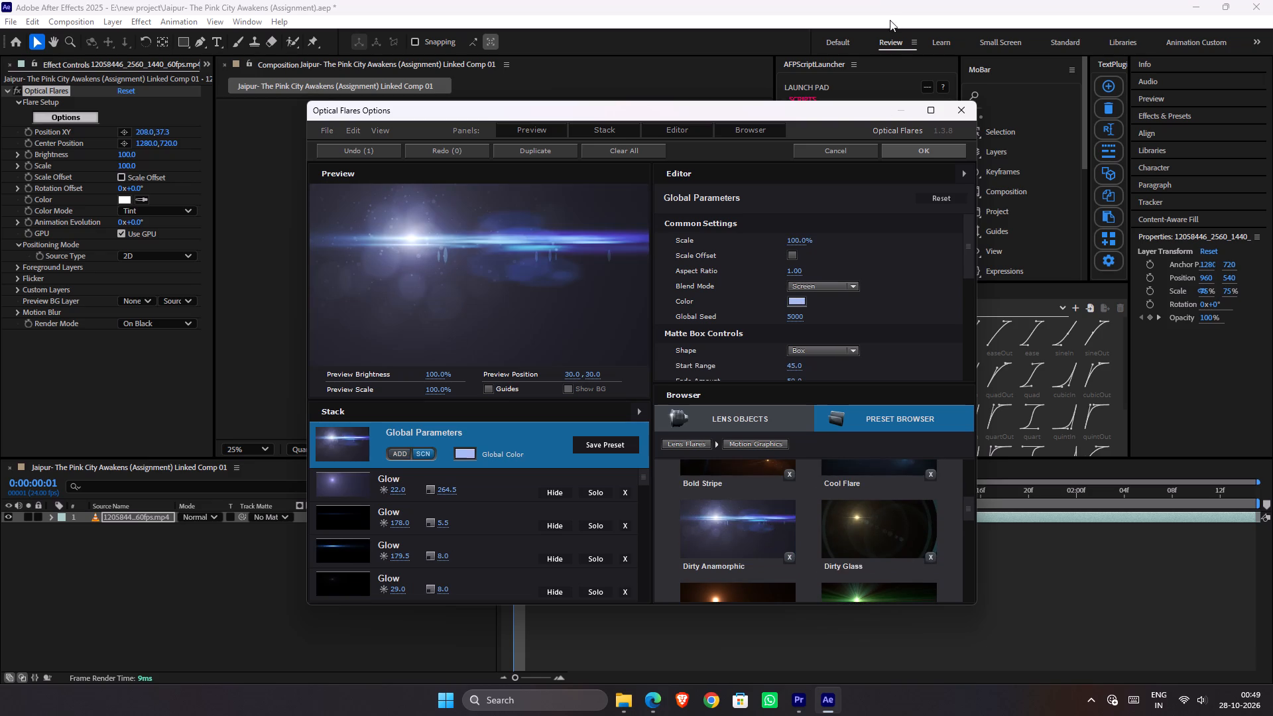
Load the Golden Sun preset from Motion Graphics and accept the flare options.
scroll(827, 462, "up", 3)
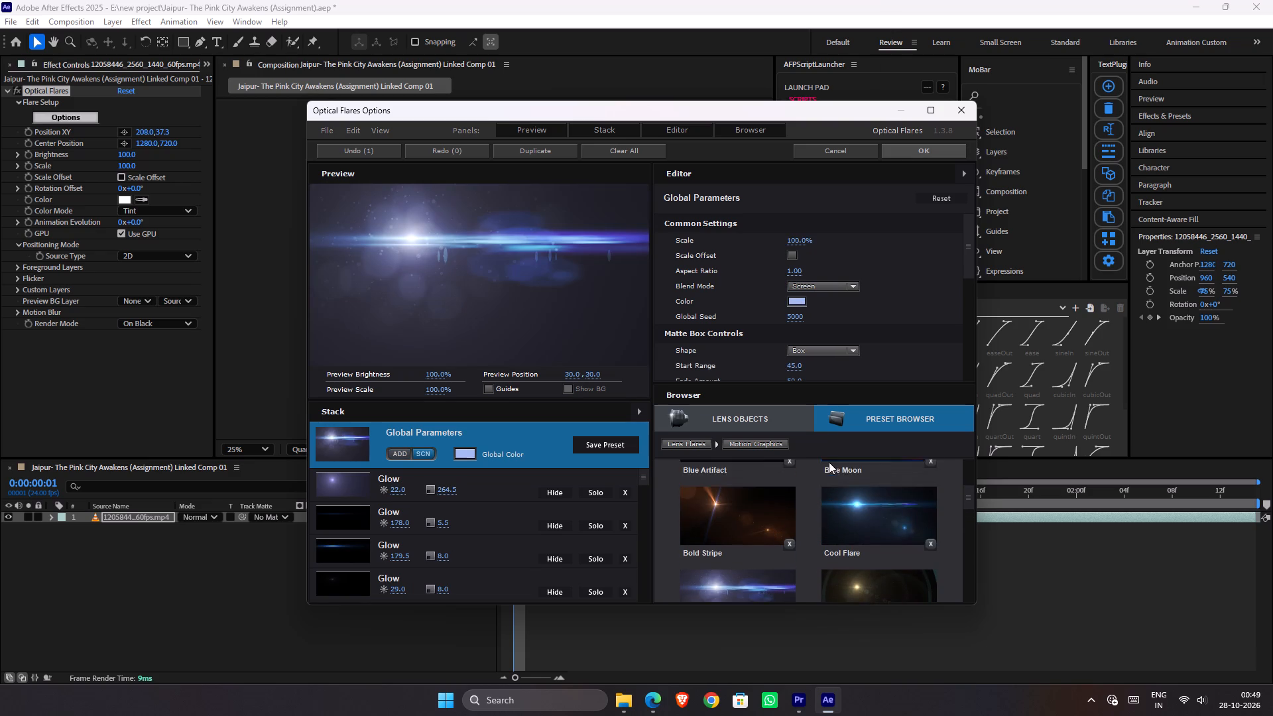
scroll(829, 462, "down", 7)
left_click(758, 512)
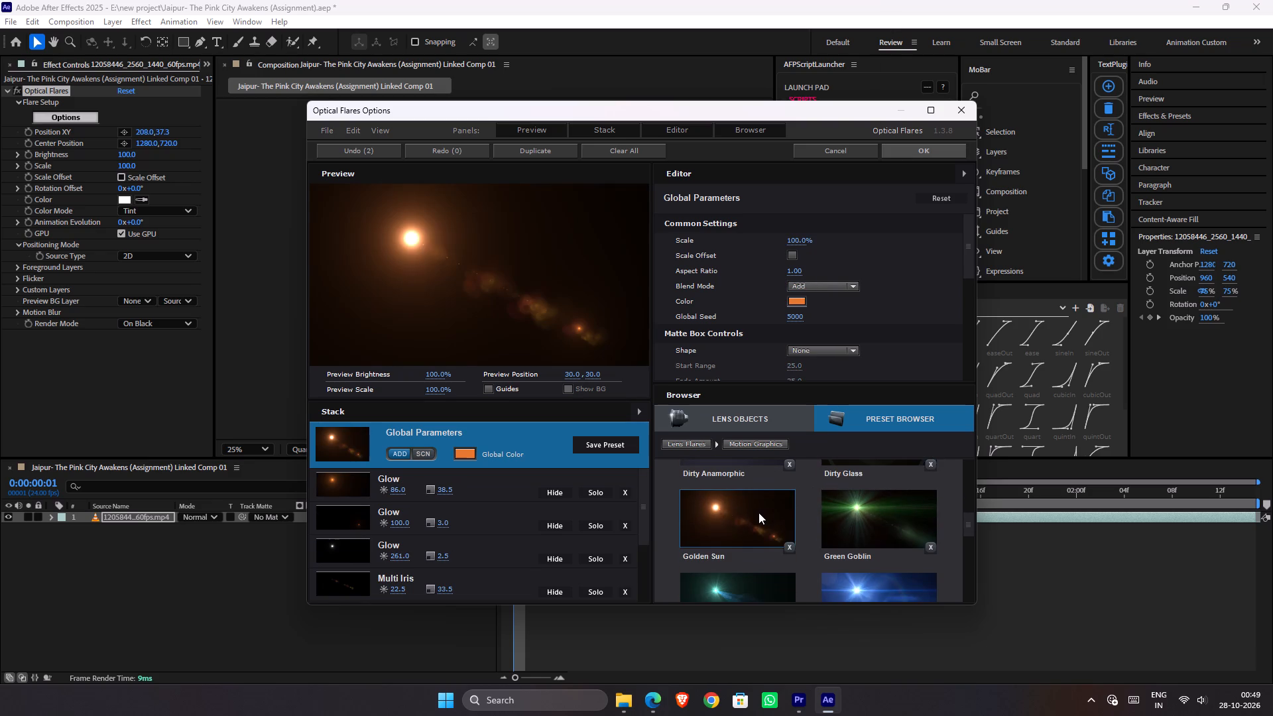
left_click(942, 152)
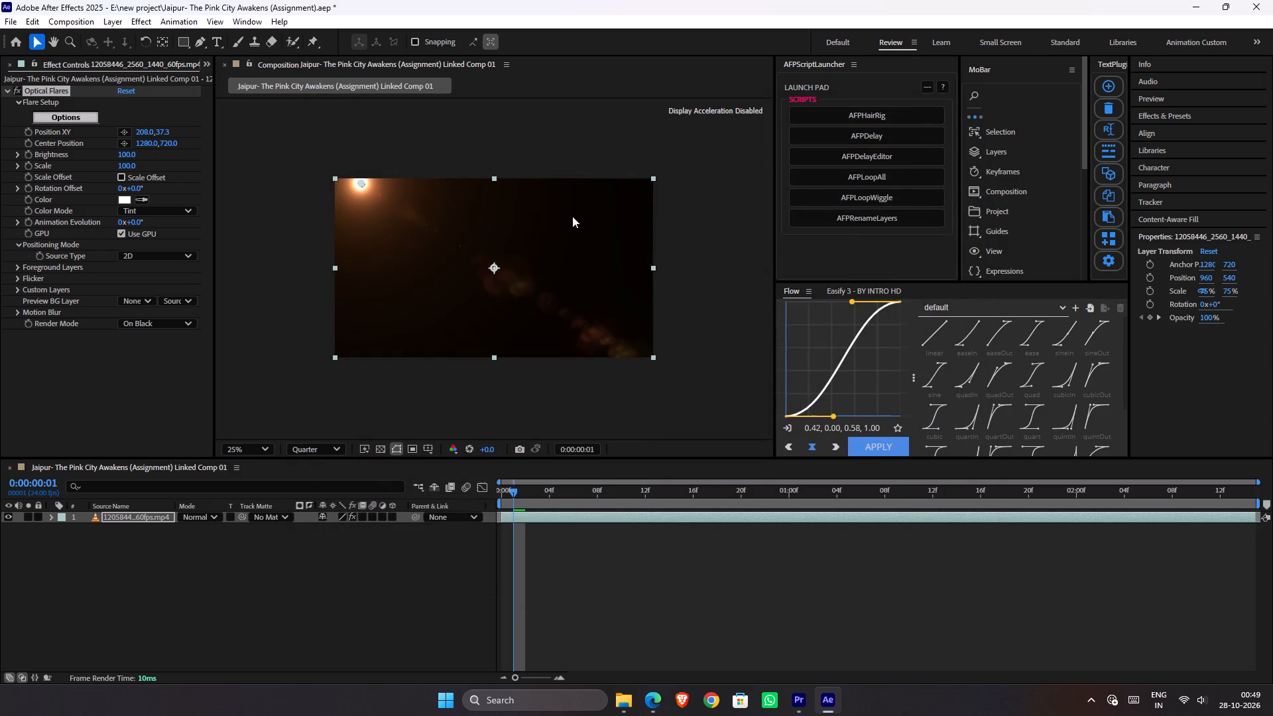
Set the Optical Flares render mode to Over Original.
left_click(146, 322)
left_click(160, 364)
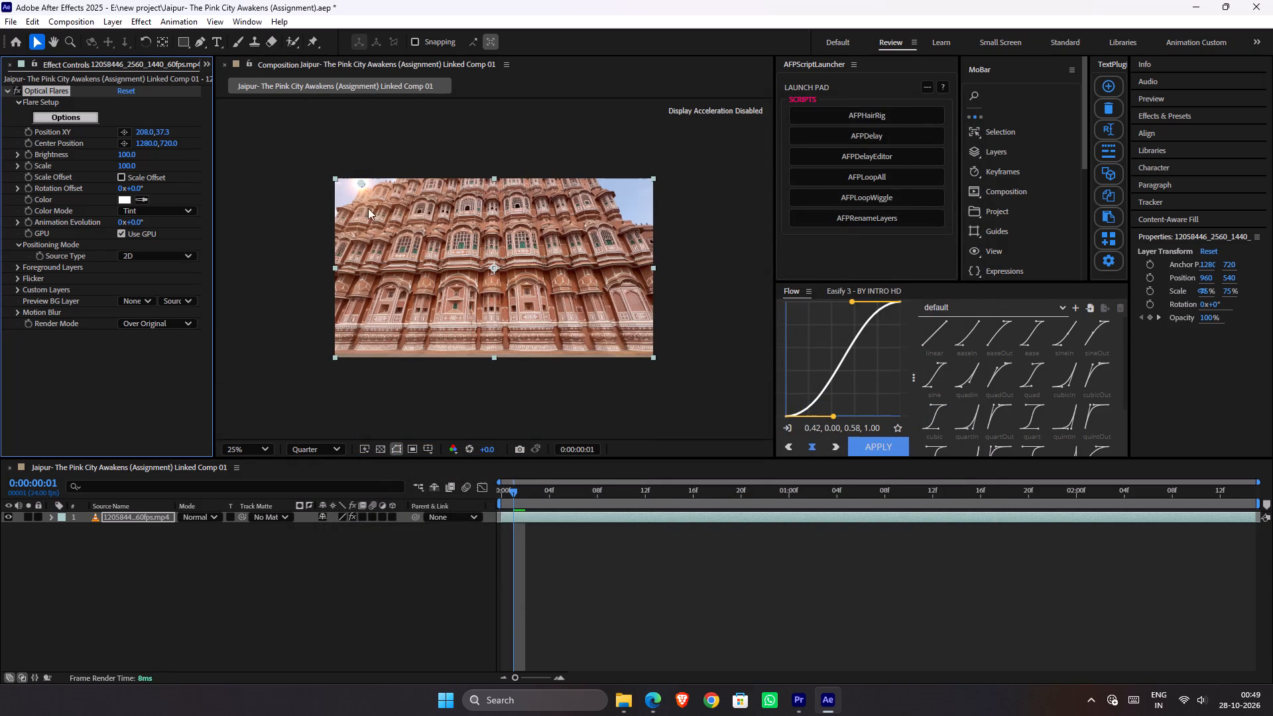
Place the flare source at the frame's upper-left corner, about 123, 5, and its center position near it at about 363, 293.
left_click_drag(361, 186, 359, 177)
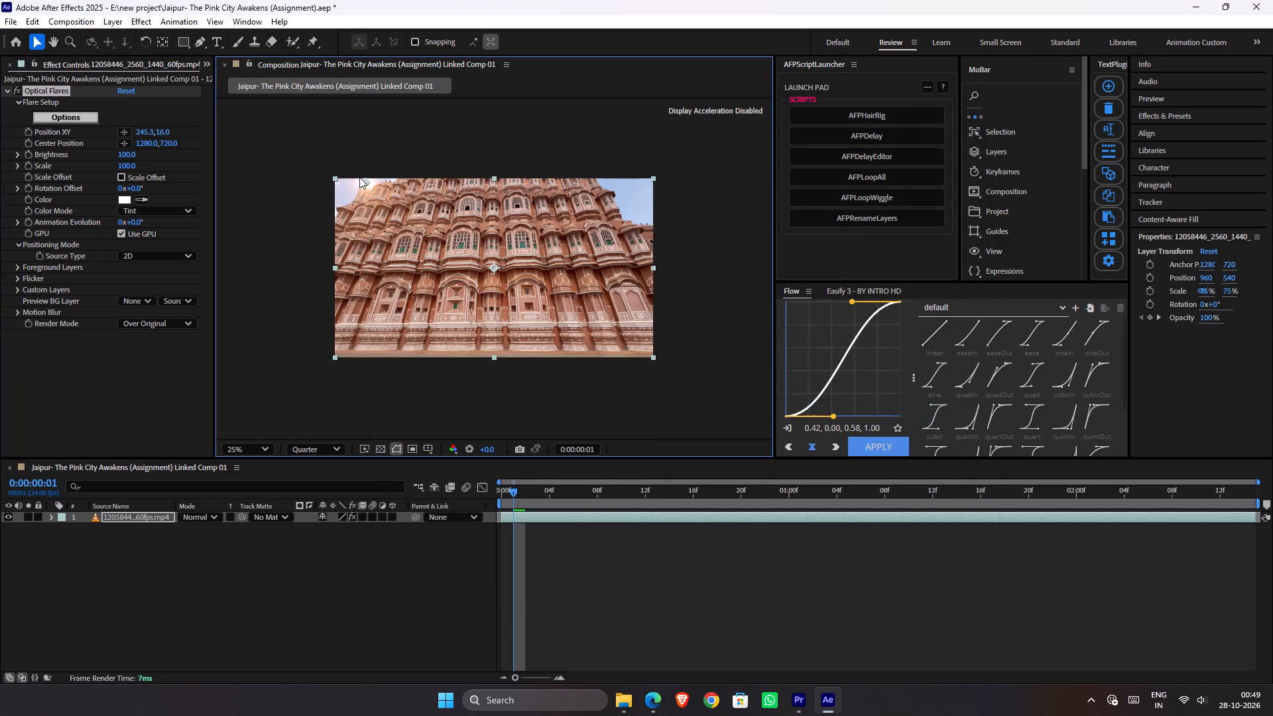
left_click_drag(359, 177, 351, 182)
left_click_drag(495, 266, 444, 238)
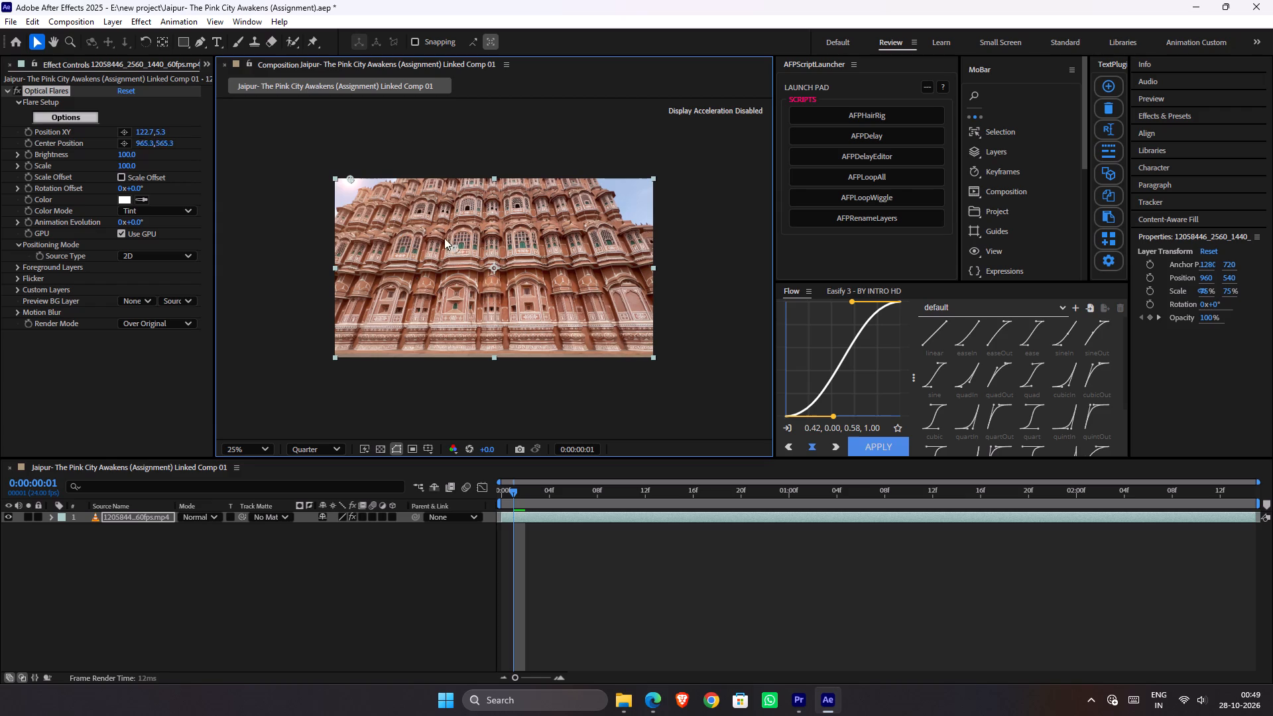
left_click_drag(444, 238, 381, 213)
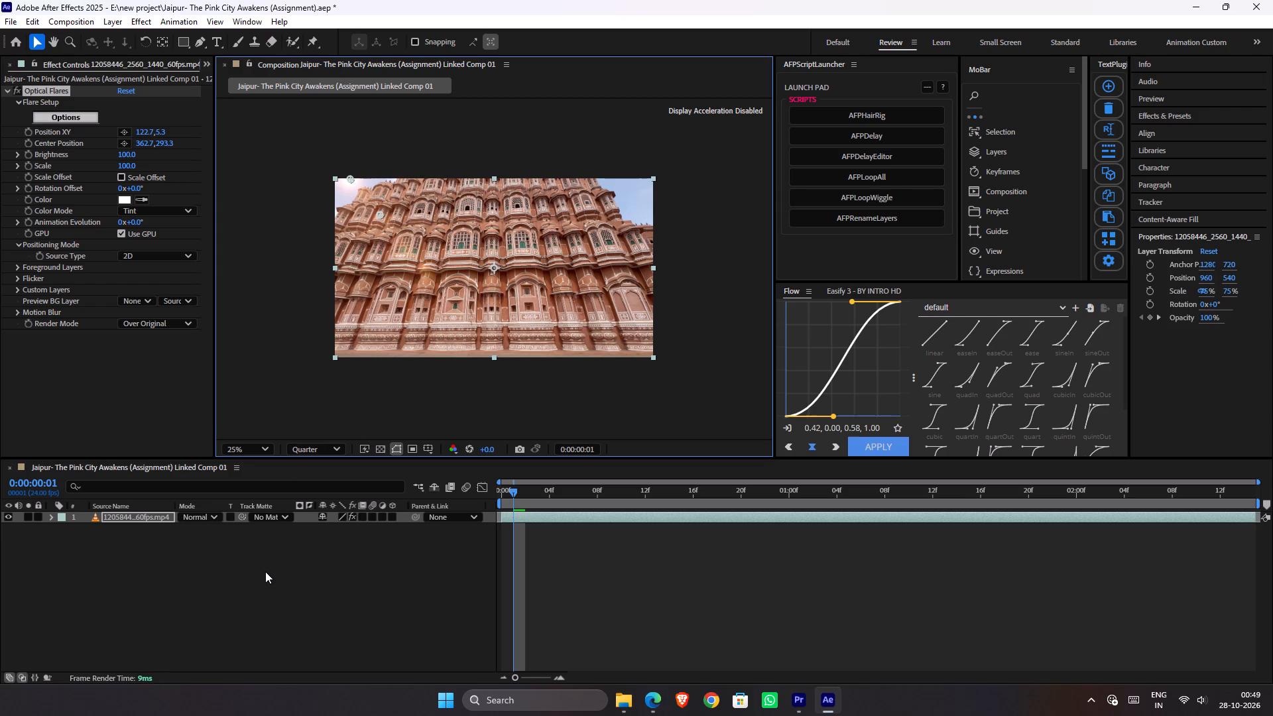
Create a 1920 x 1080 solid layer named Flare above the video layer.
key("ctrl+y")
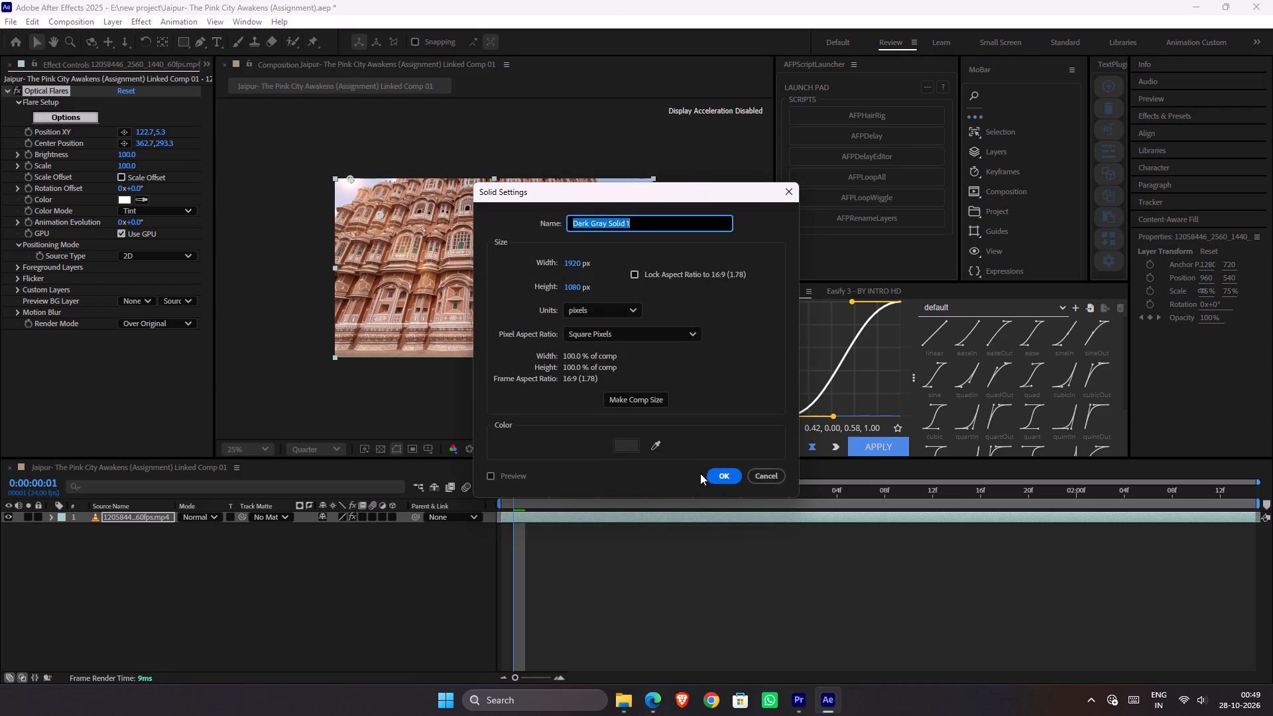
type("Flare")
key("Return")
Move the Optical Flares effect from the palace video layer onto the Flare solid.
double_click(116, 522)
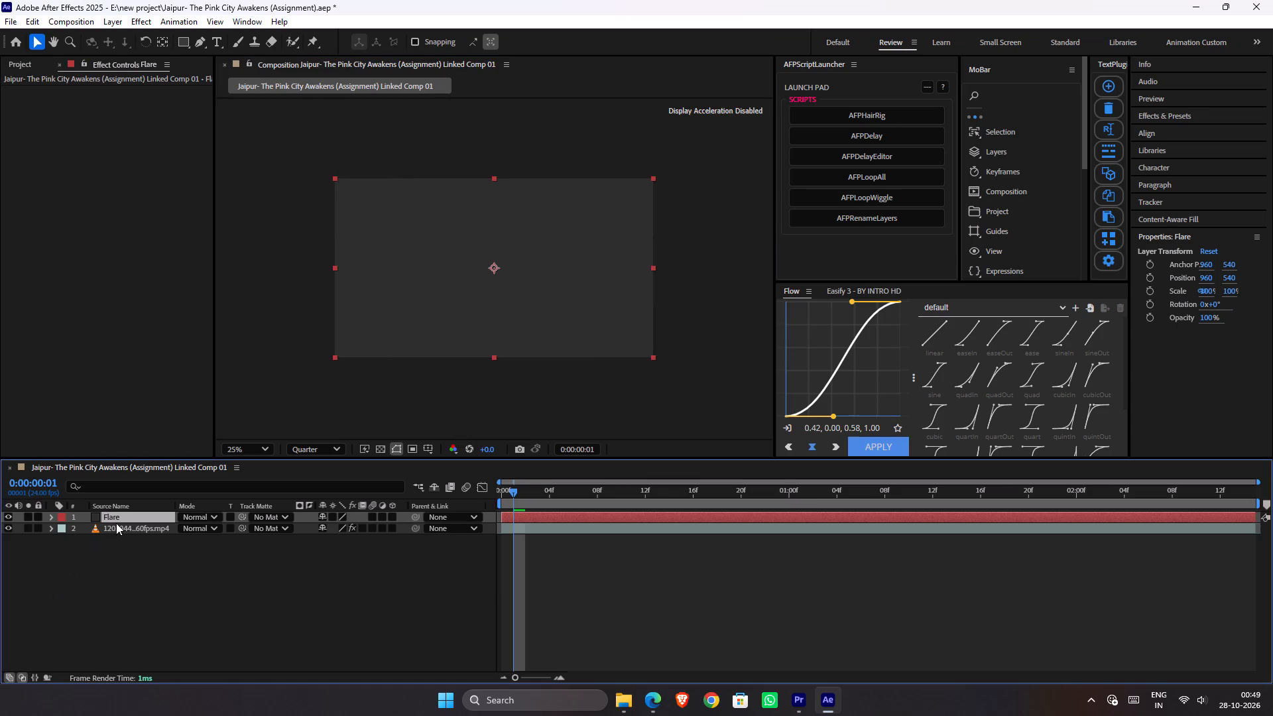
left_click(43, 90)
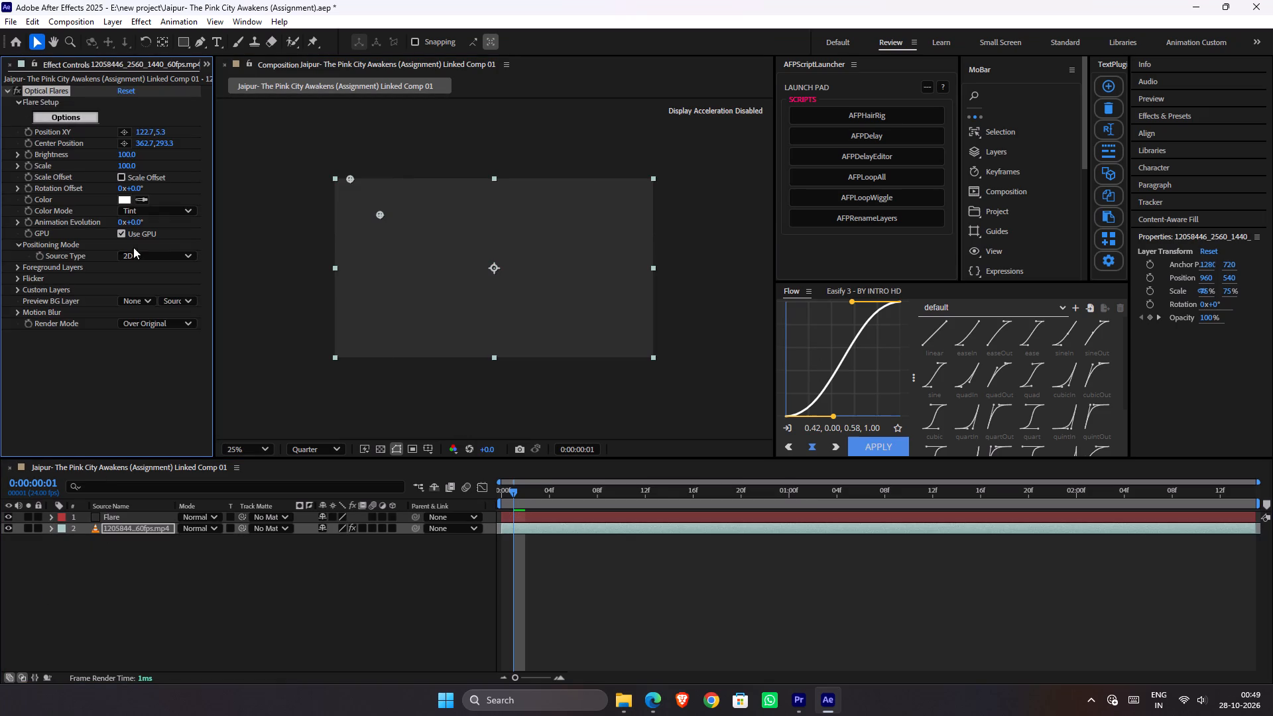
key("ctrl+x")
left_click(128, 520)
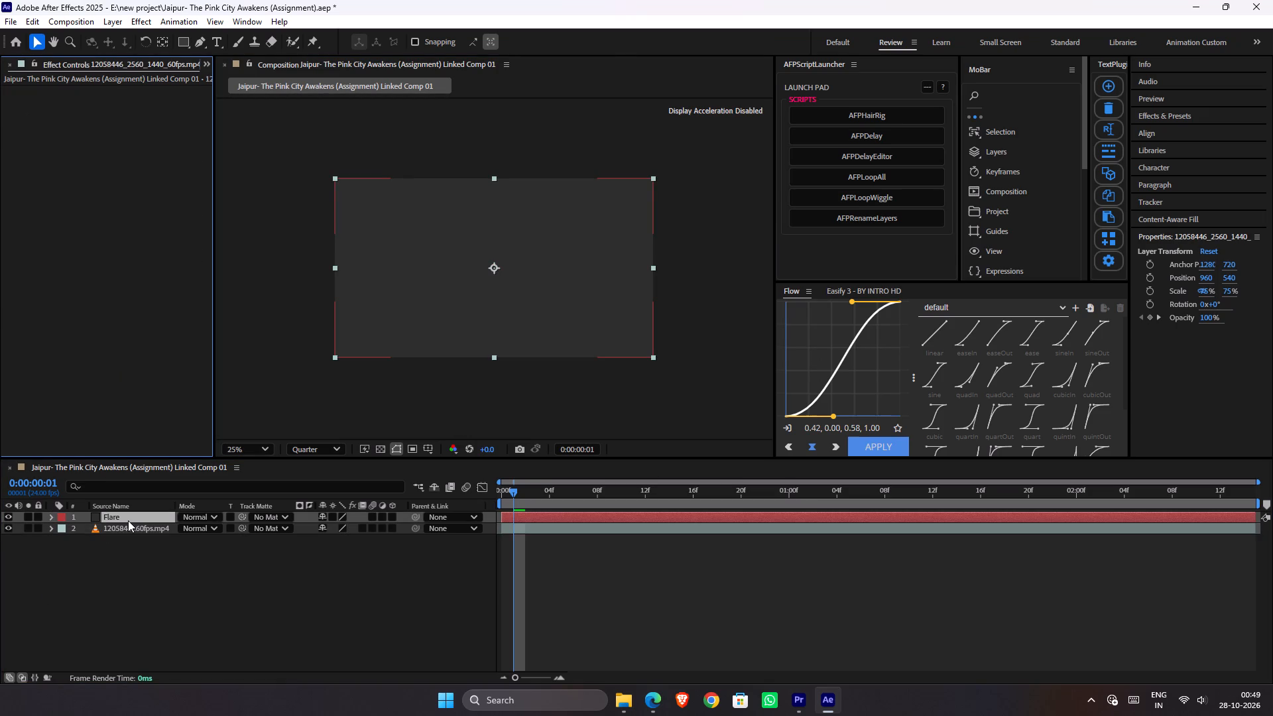
key("ctrl+v")
Set the Flare layer's Optical Flares render mode to On Transparent.
left_click(156, 319)
left_click(162, 355)
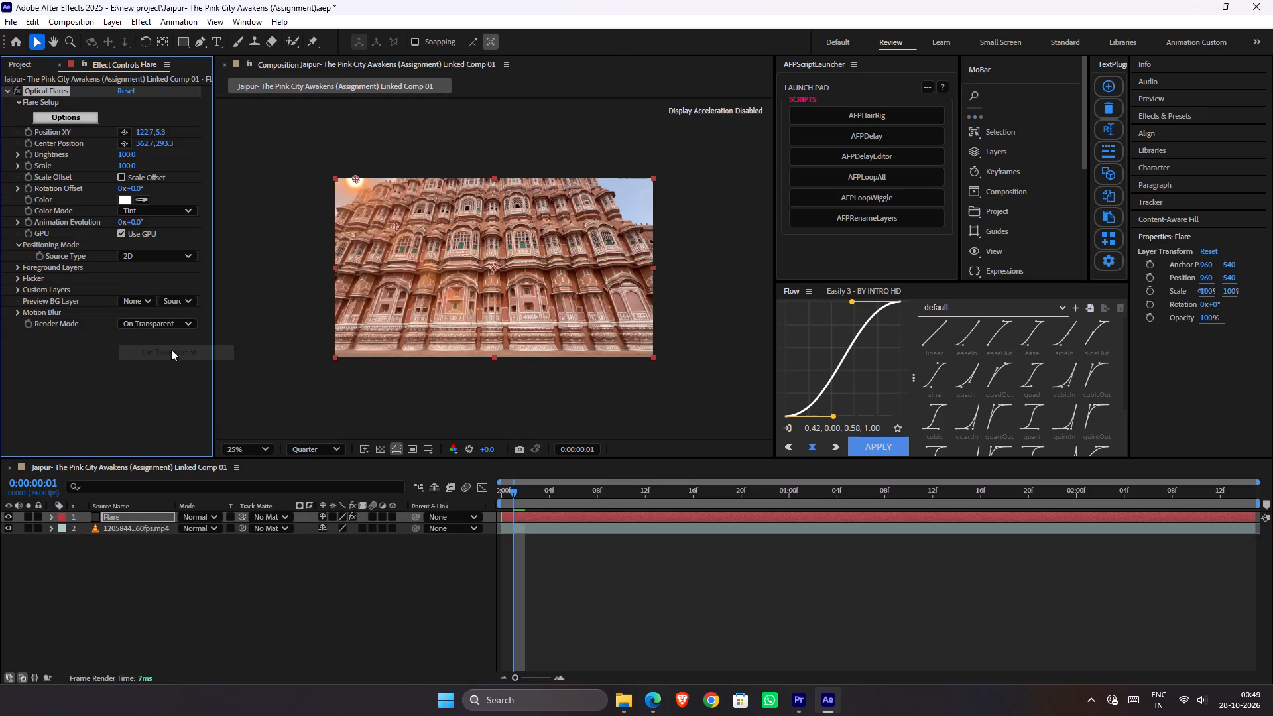
Move the flare source just outside the frame's upper-left corner, to about -77, -99.
left_click_drag(355, 178, 322, 160)
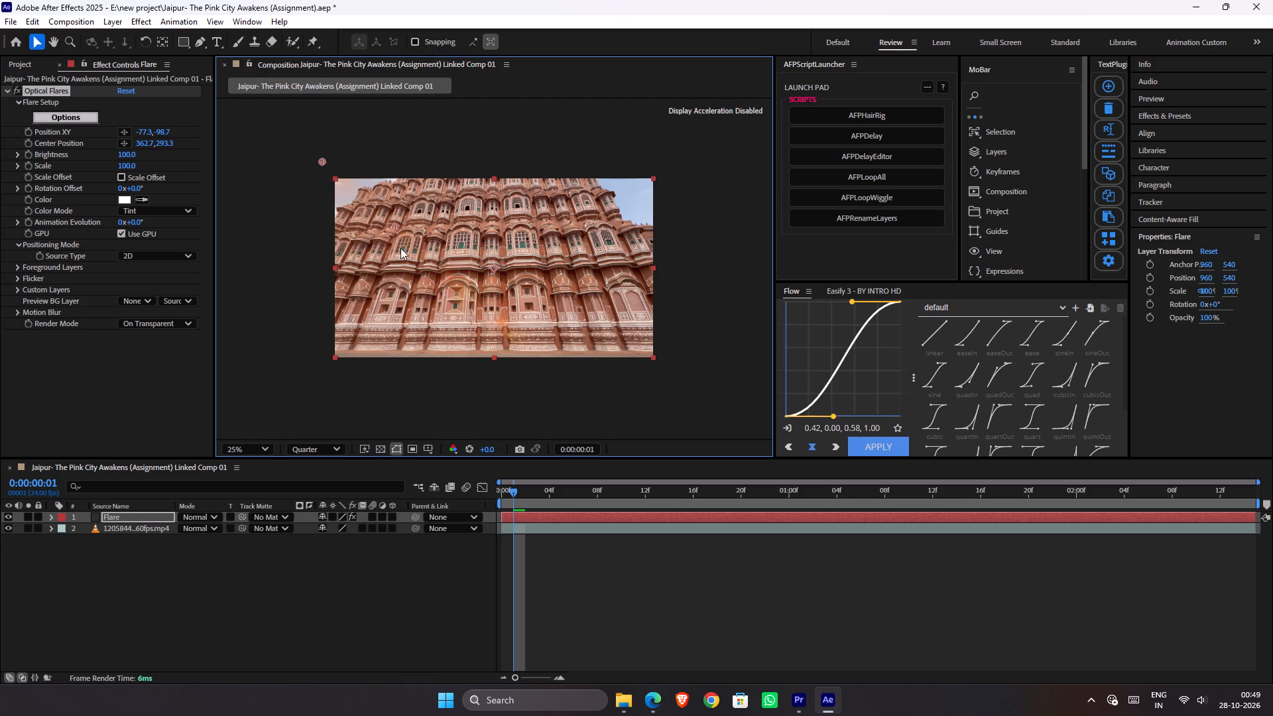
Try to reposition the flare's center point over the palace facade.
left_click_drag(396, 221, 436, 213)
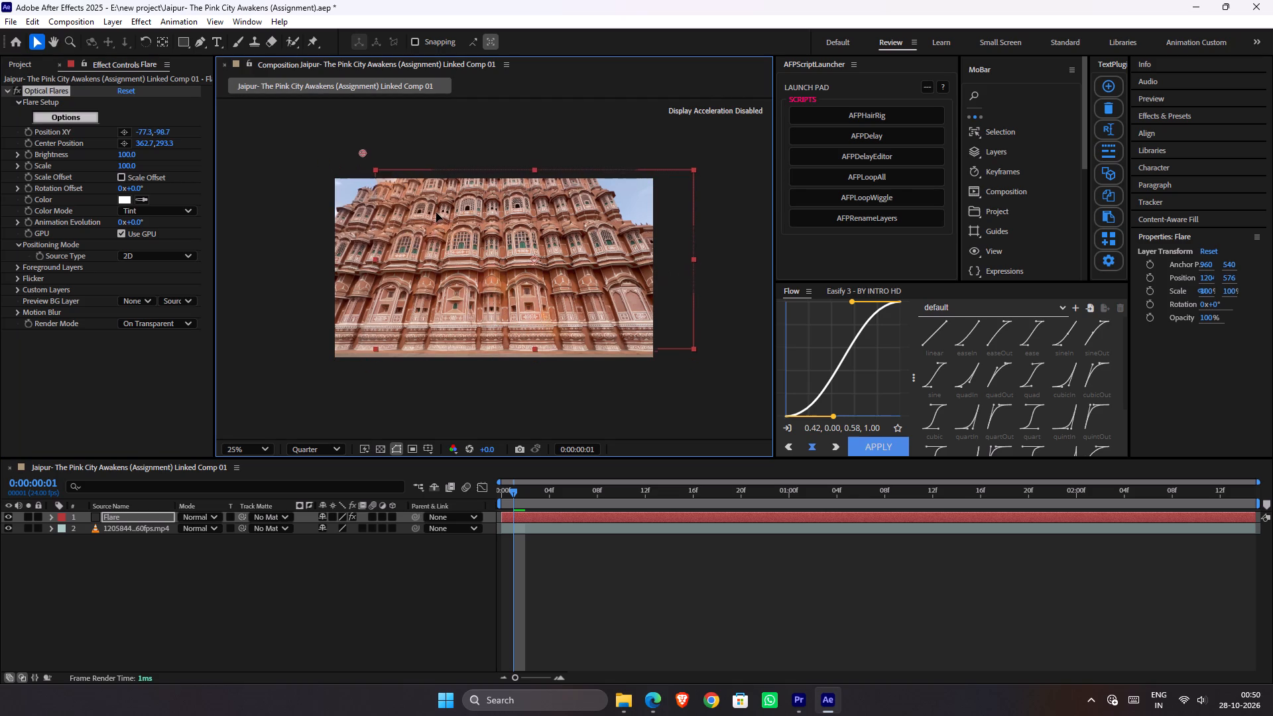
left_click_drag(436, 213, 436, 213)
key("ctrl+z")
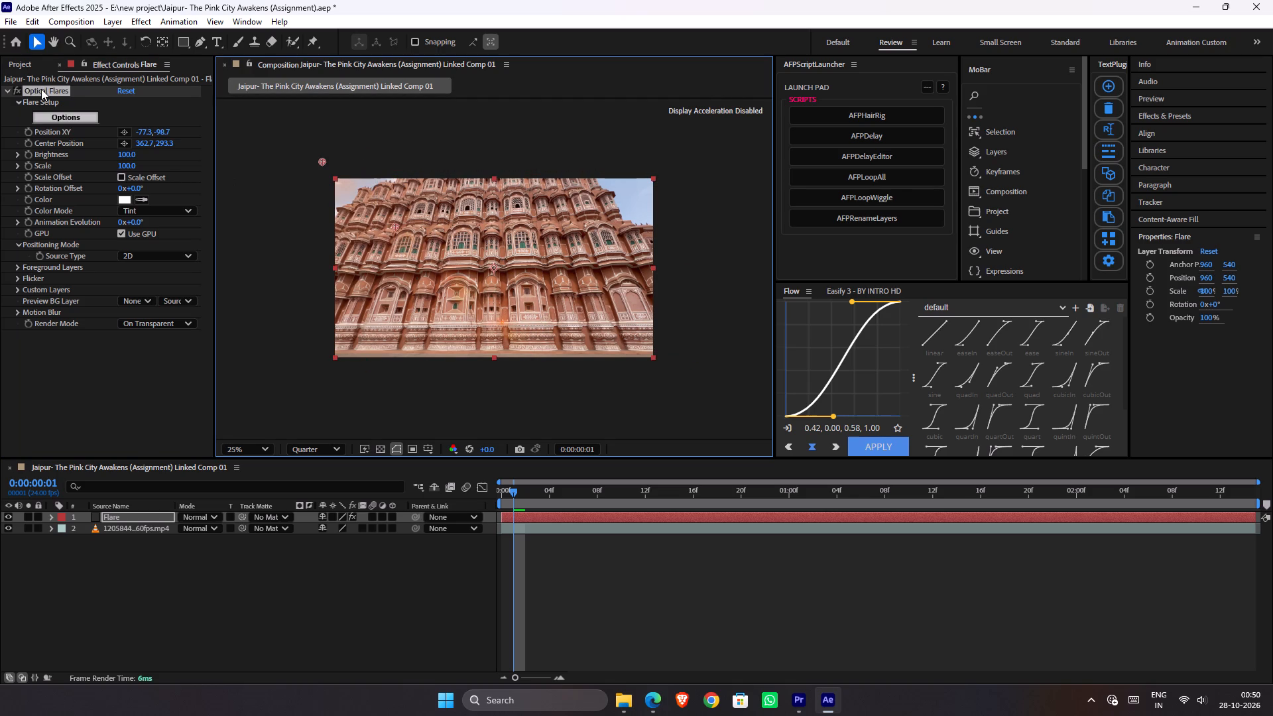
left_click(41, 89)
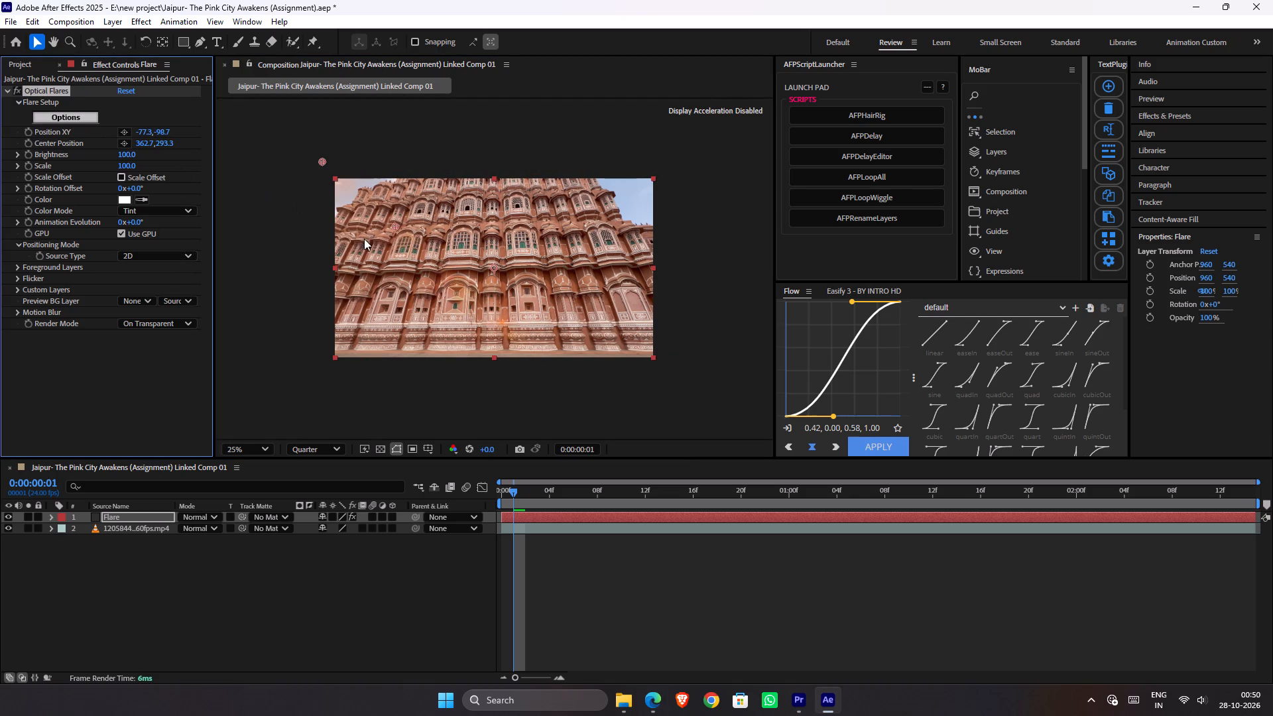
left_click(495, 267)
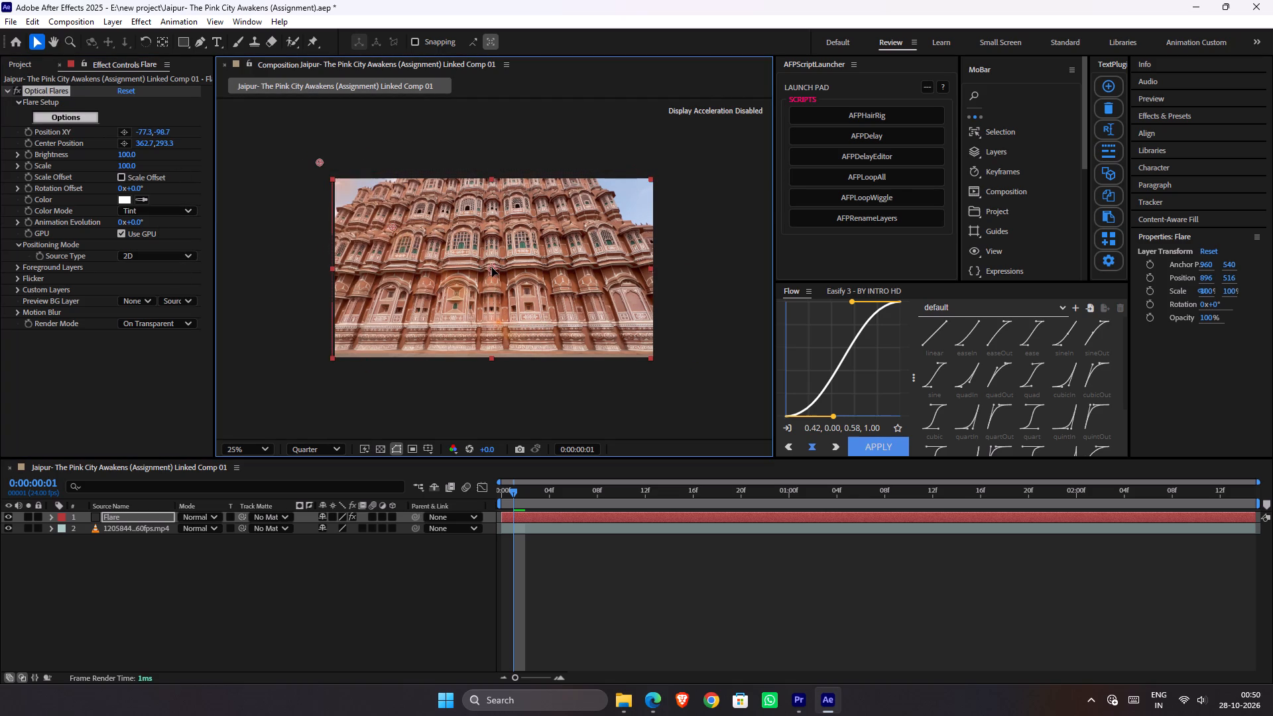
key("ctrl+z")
Move the flare's center position to the frame's upper-left corner, at about 71, 1, and deselect the layer.
left_click_drag(396, 225, 391, 208)
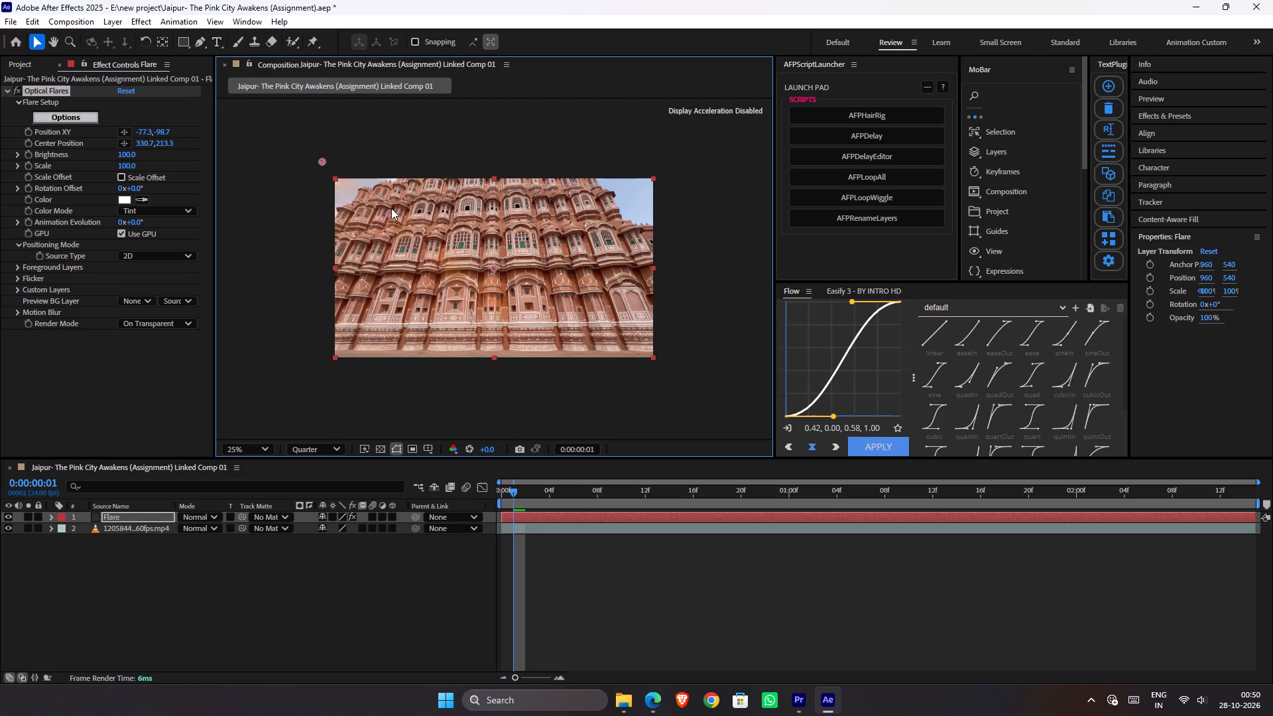
left_click_drag(391, 208, 345, 182)
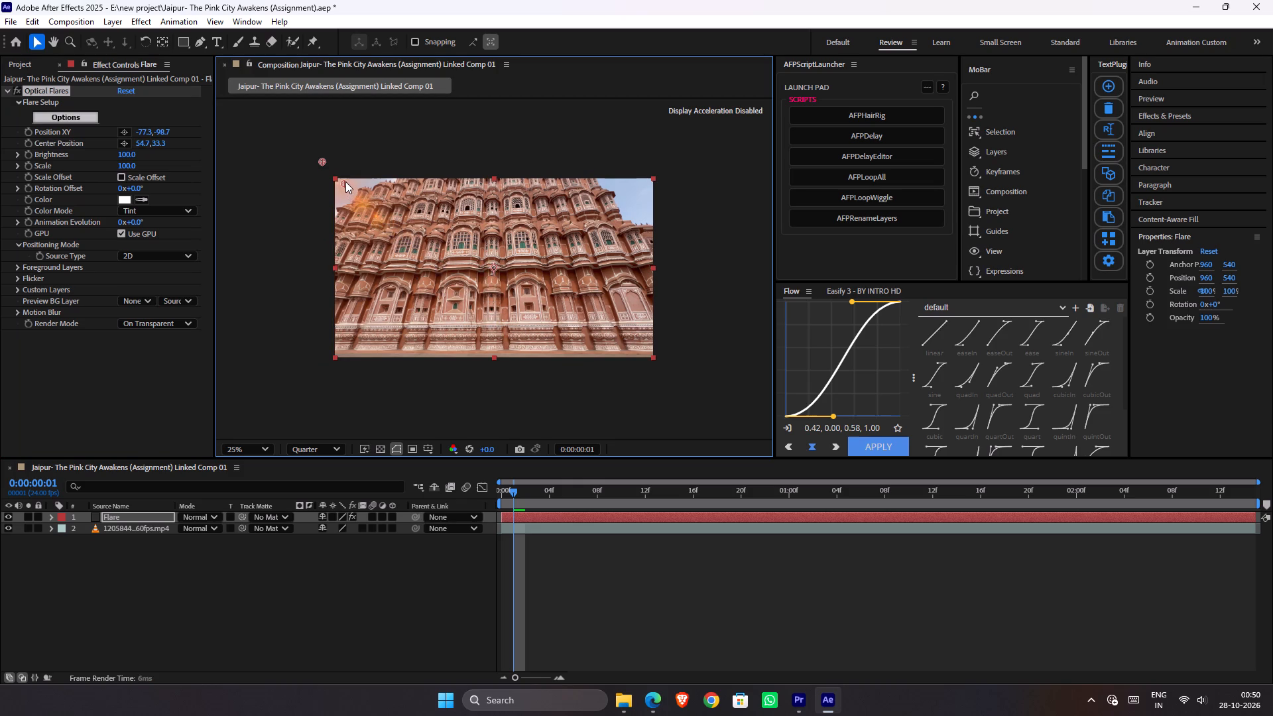
left_click_drag(345, 182, 346, 178)
left_click_drag(346, 178, 348, 176)
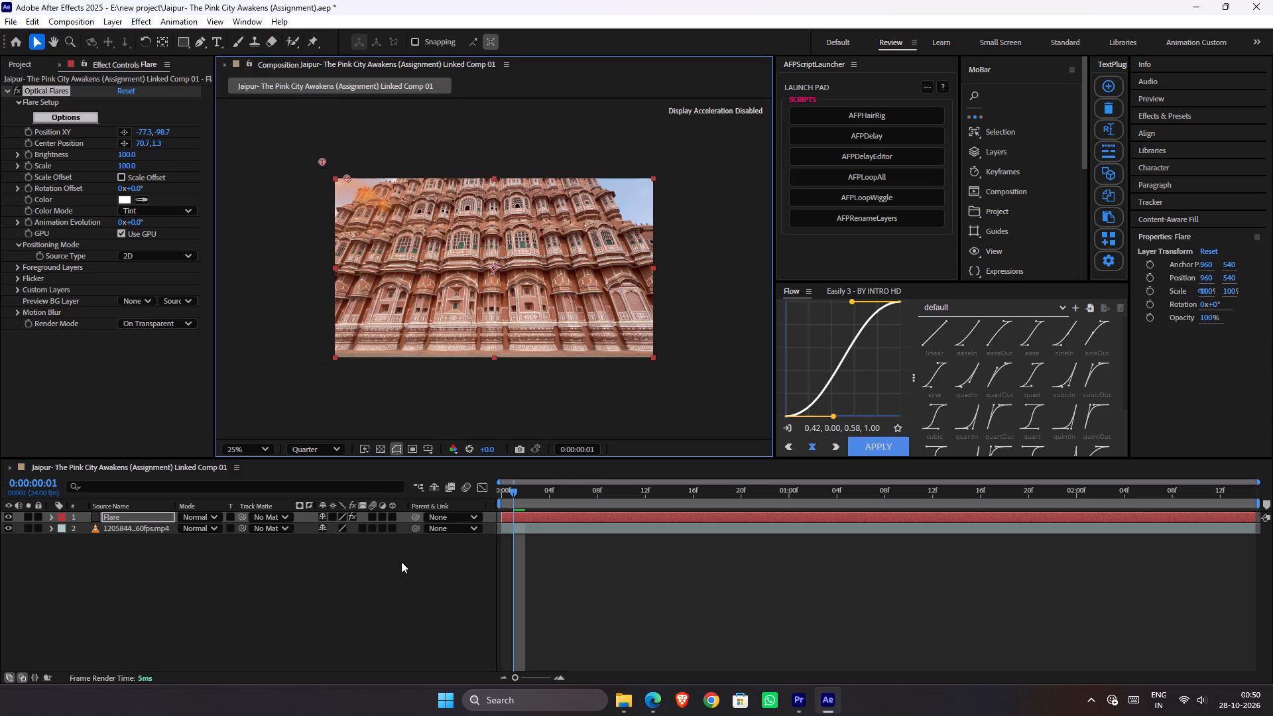
left_click(402, 567)
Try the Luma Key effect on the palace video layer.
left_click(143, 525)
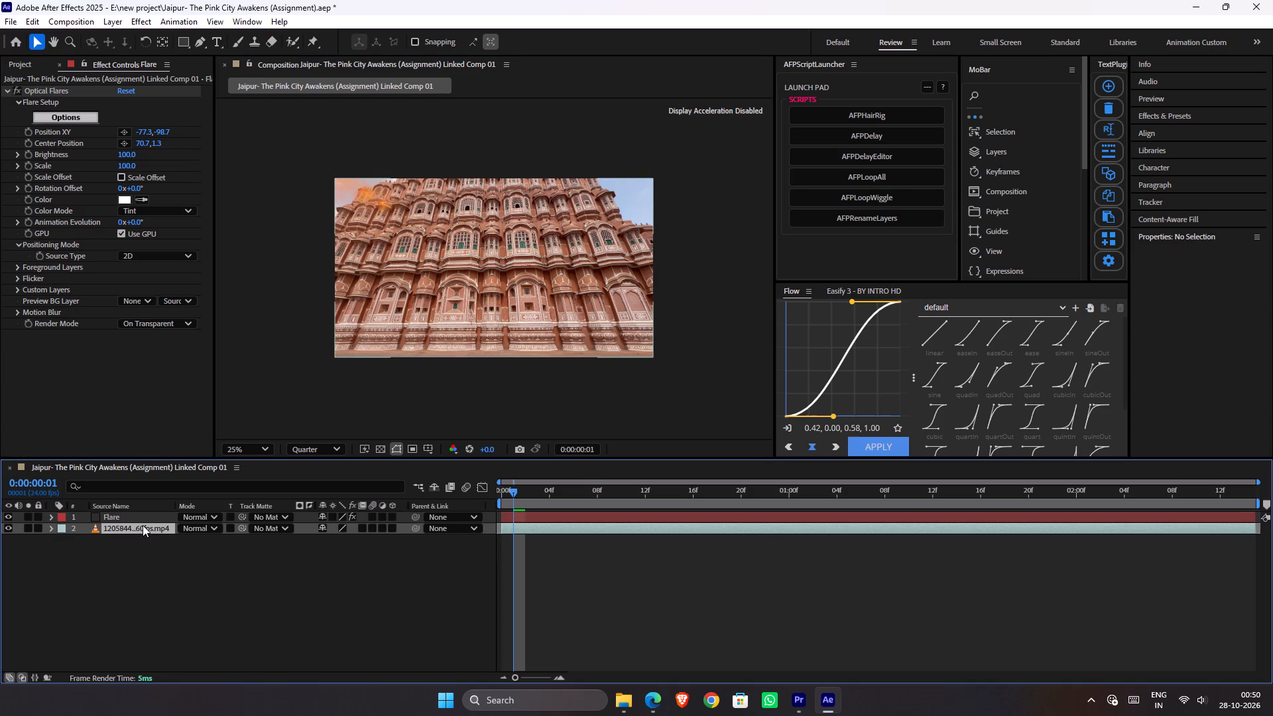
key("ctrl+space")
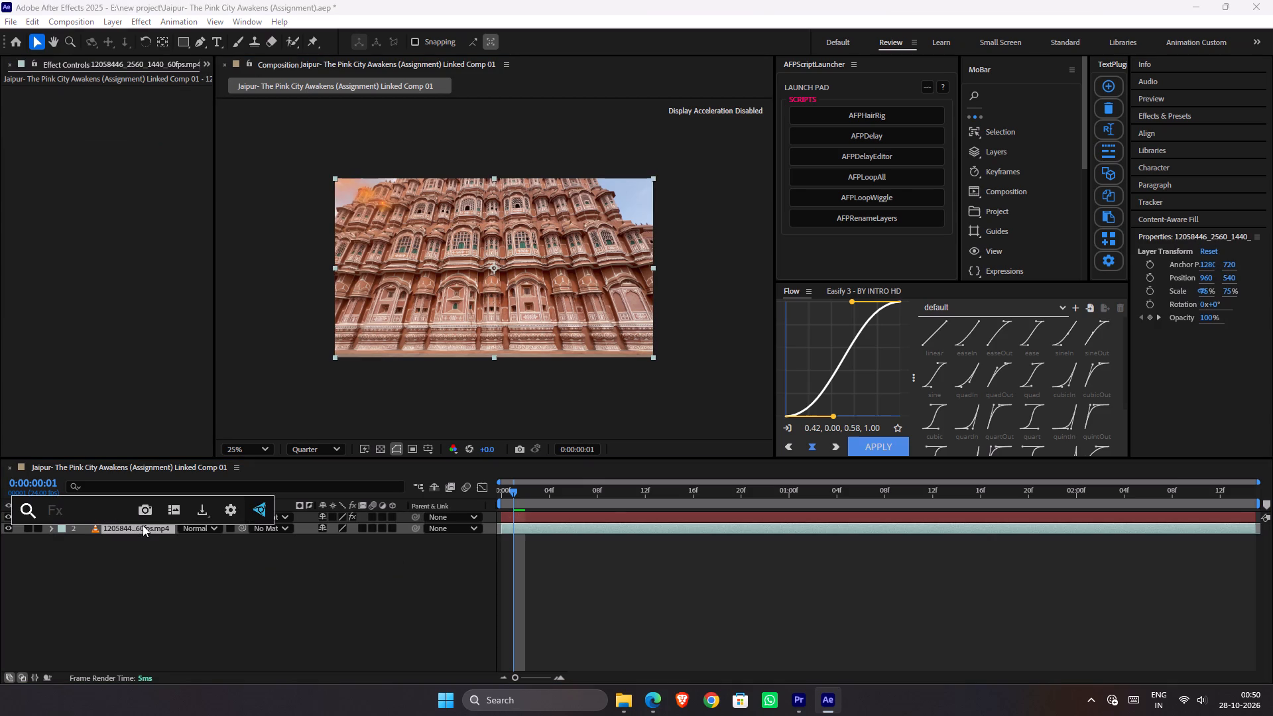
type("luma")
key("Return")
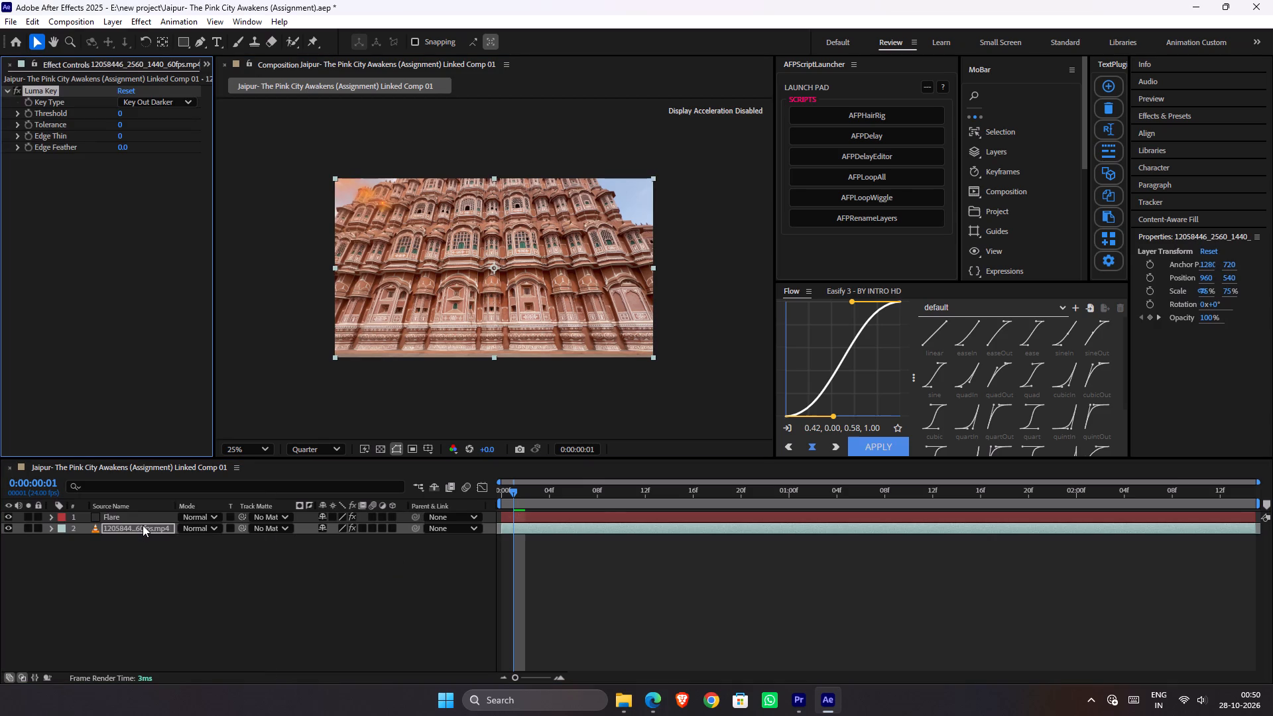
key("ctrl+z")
Apply the Keylight (1.2) effect to the palace video layer.
key("ctrl+space")
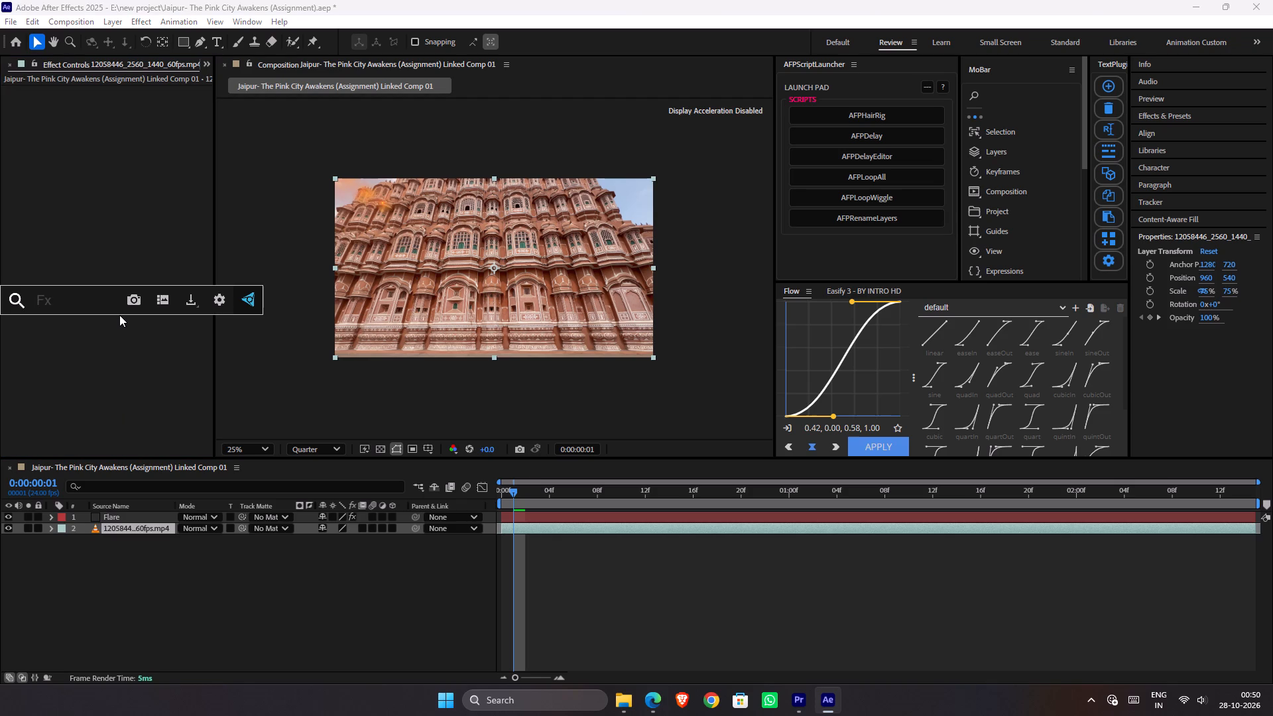
type("key")
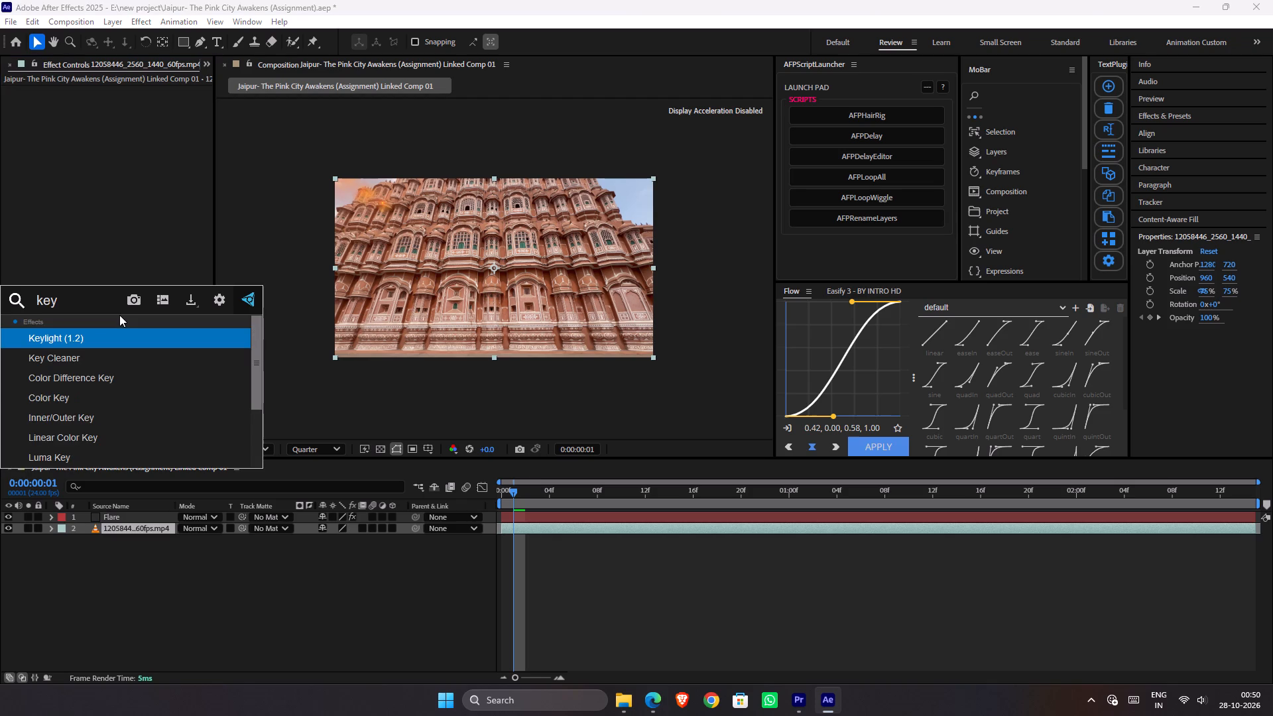
key("Return")
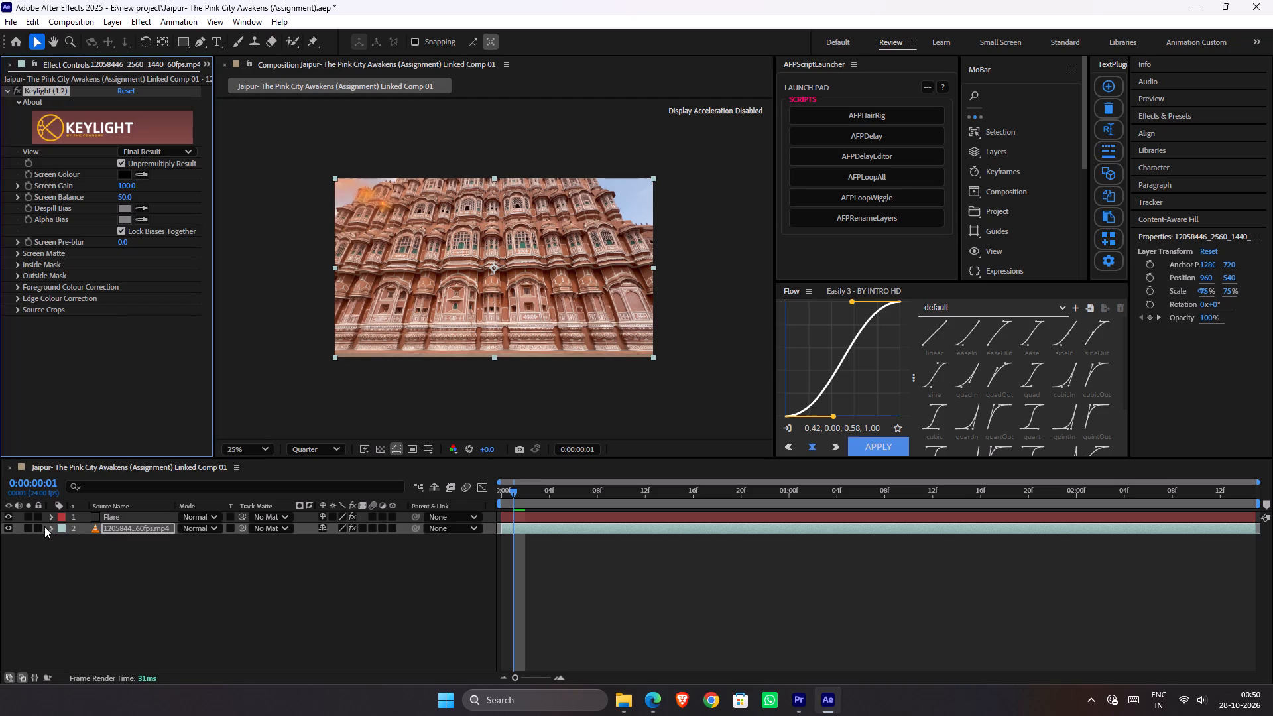
Solo the palace video layer and sample the pale blue sky beside the facade as Keylight's Screen Colour.
left_click(28, 526)
left_click(381, 450)
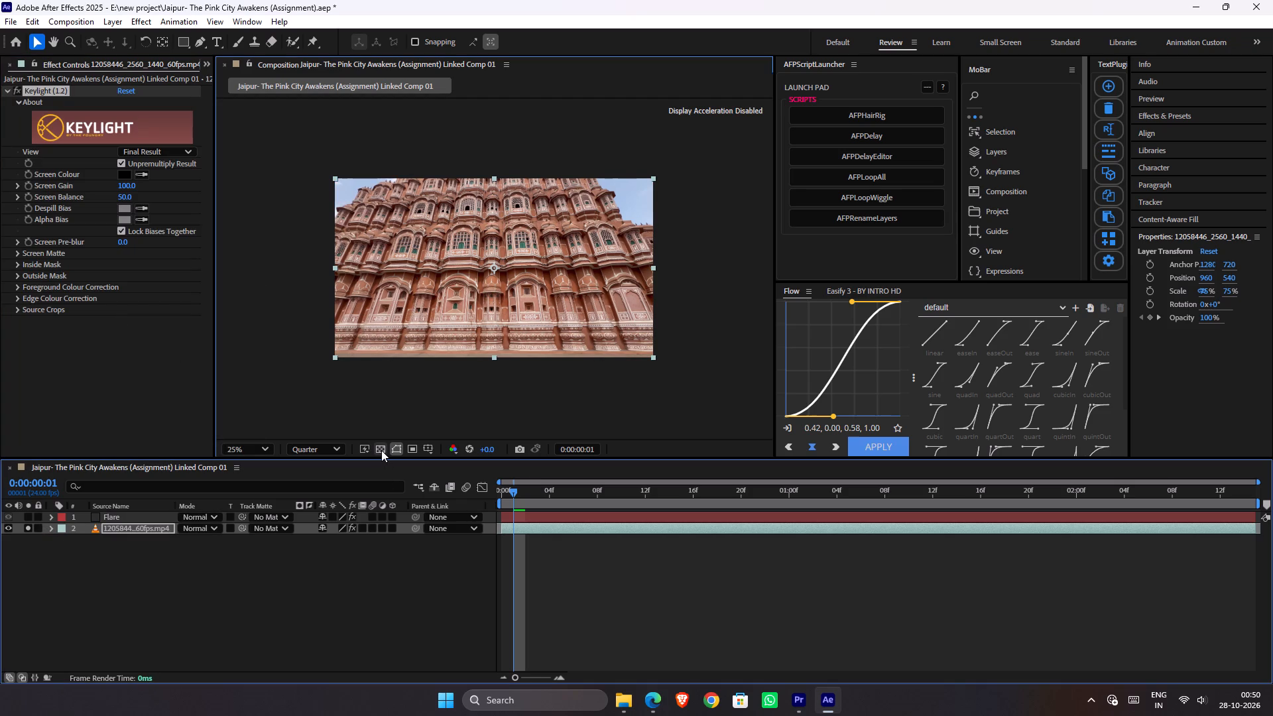
left_click(381, 450)
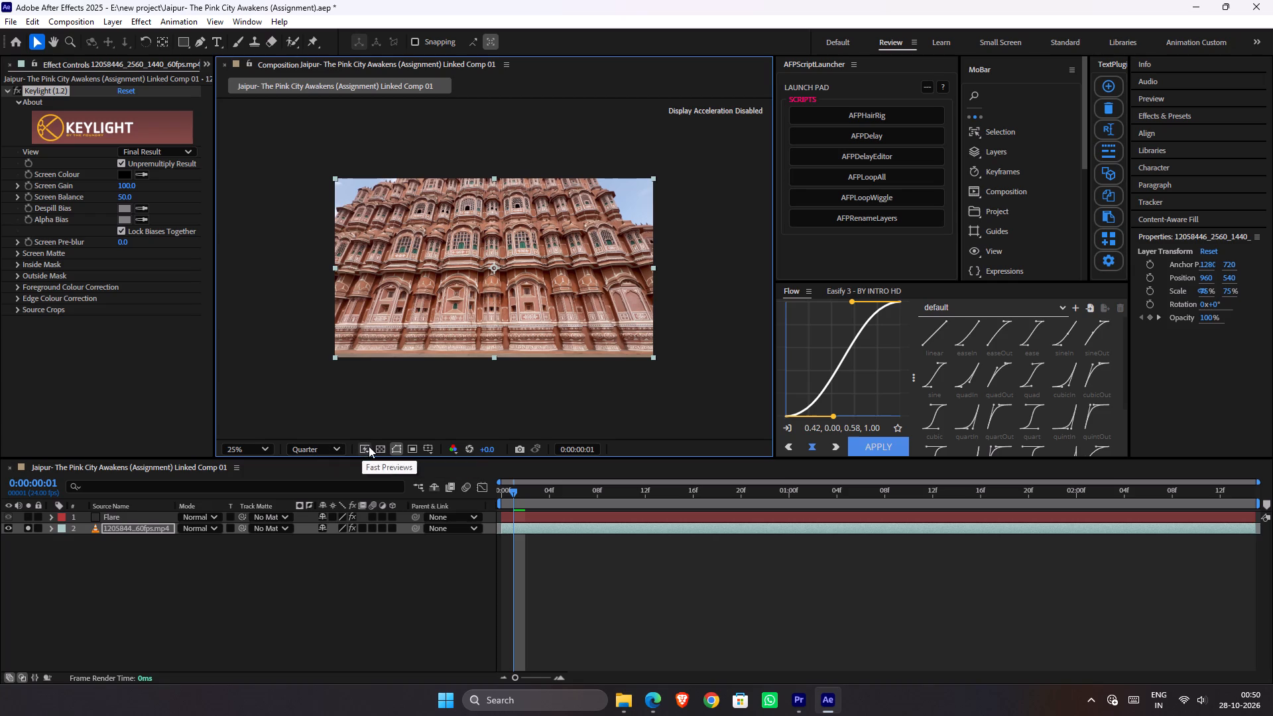
left_click(448, 447)
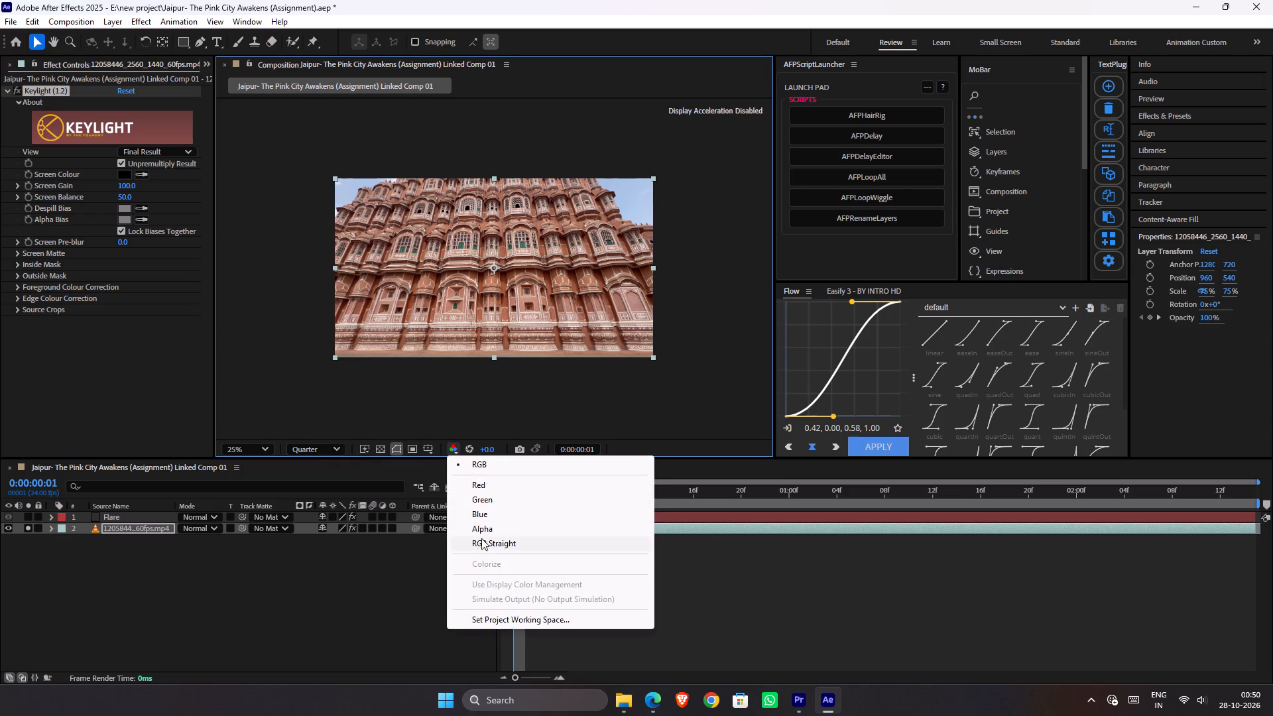
left_click(164, 337)
left_click(147, 176)
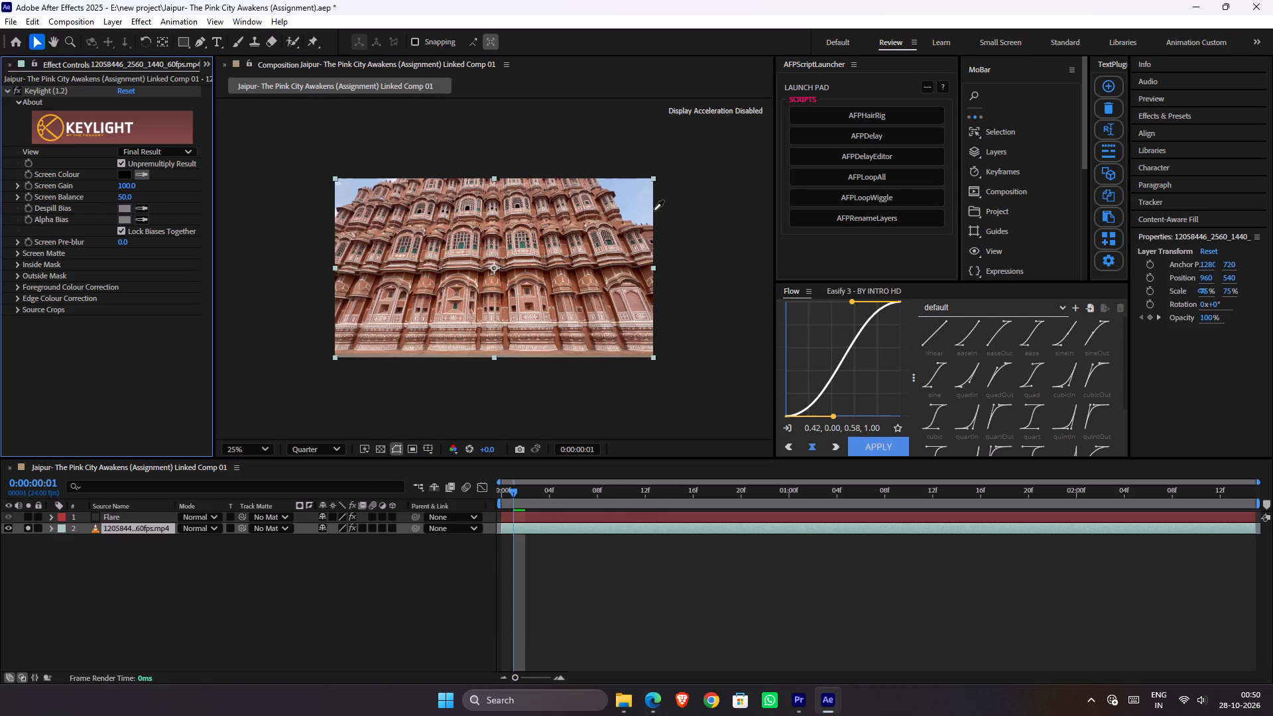
left_click(642, 211)
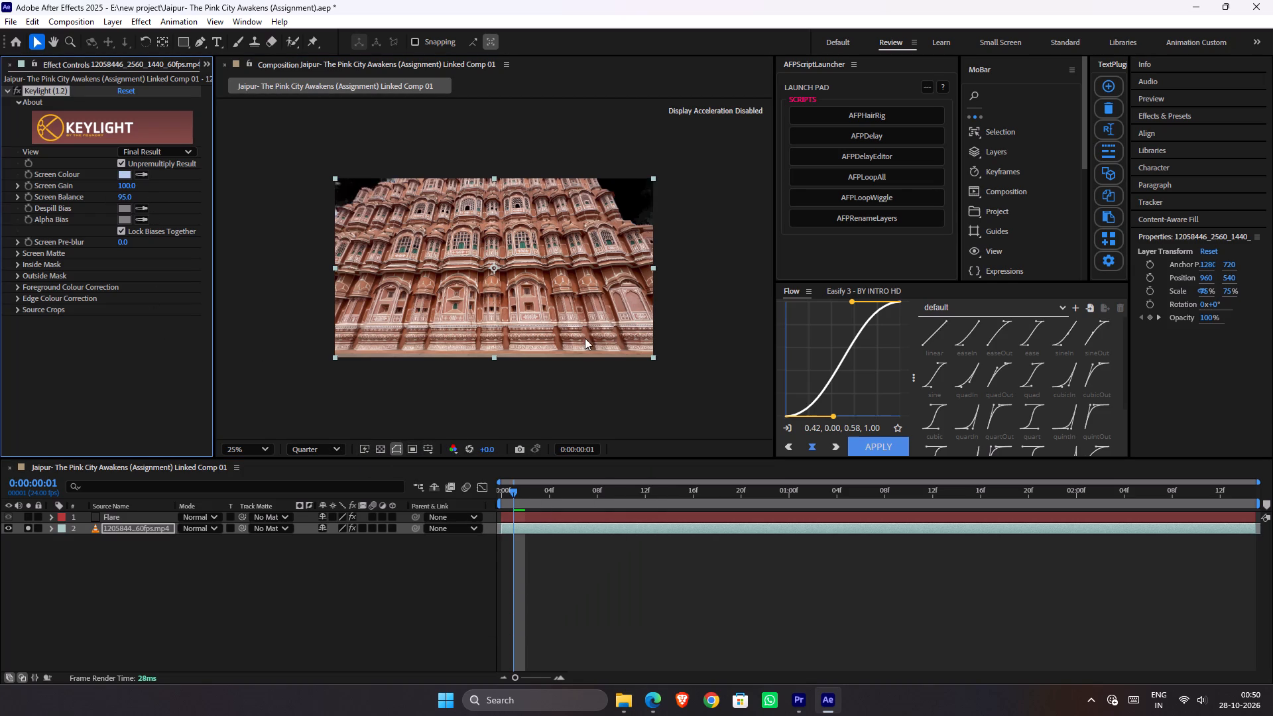
Display the composition's alpha channel and set Keylight's Screen Gain to 130.
left_click(459, 447)
left_click(490, 530)
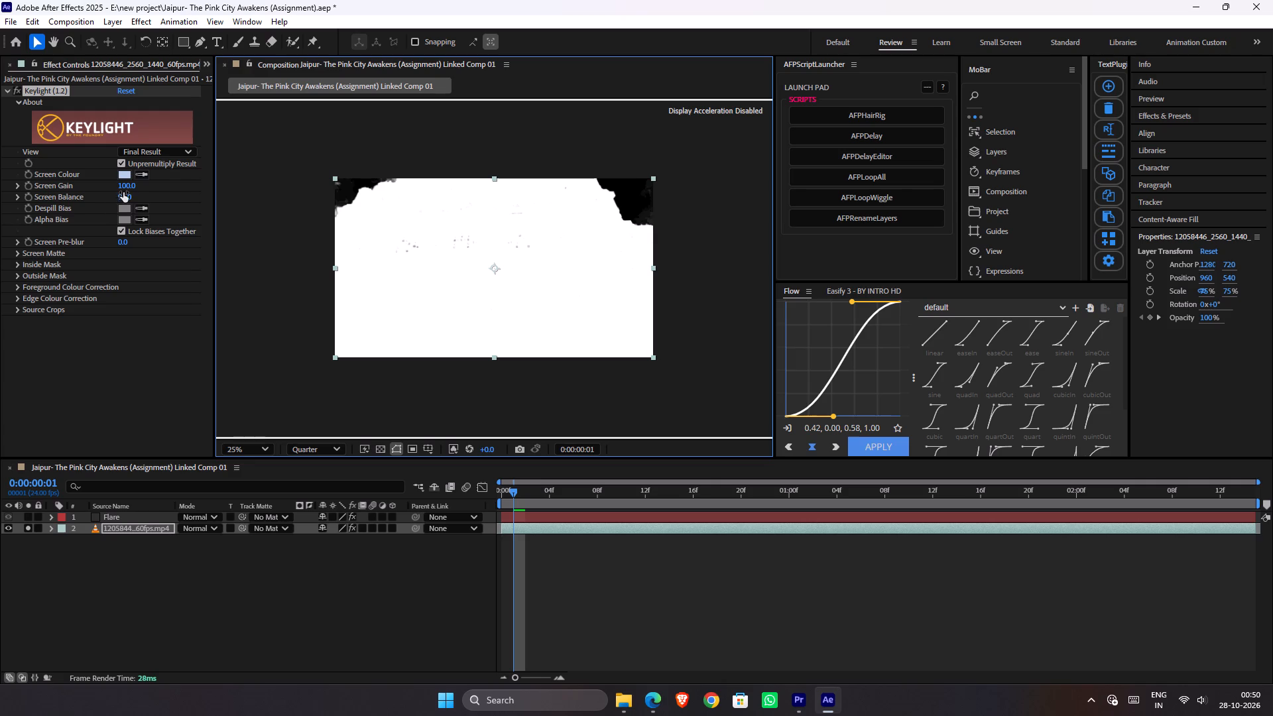
left_click_drag(125, 190, 163, 189)
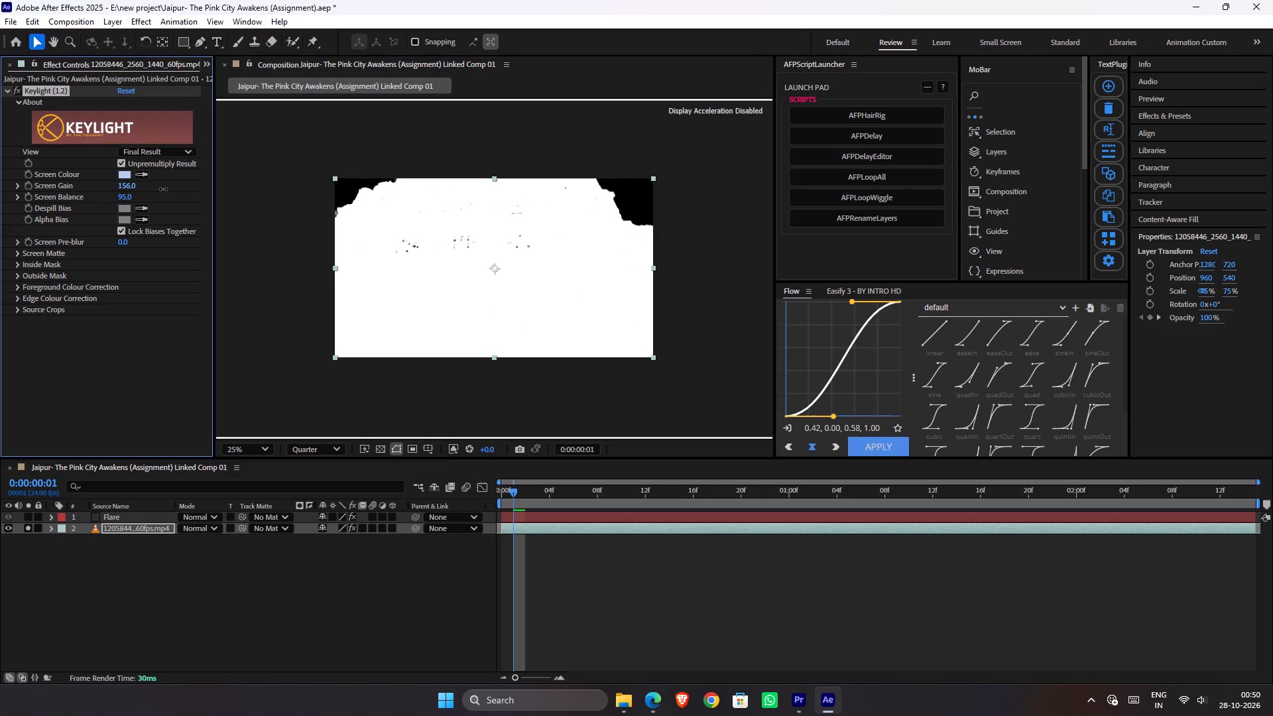
left_click_drag(163, 189, 152, 196)
Set Keylight's Screen Balance to 91 while checking the sky matte.
left_click_drag(124, 198, 90, 205)
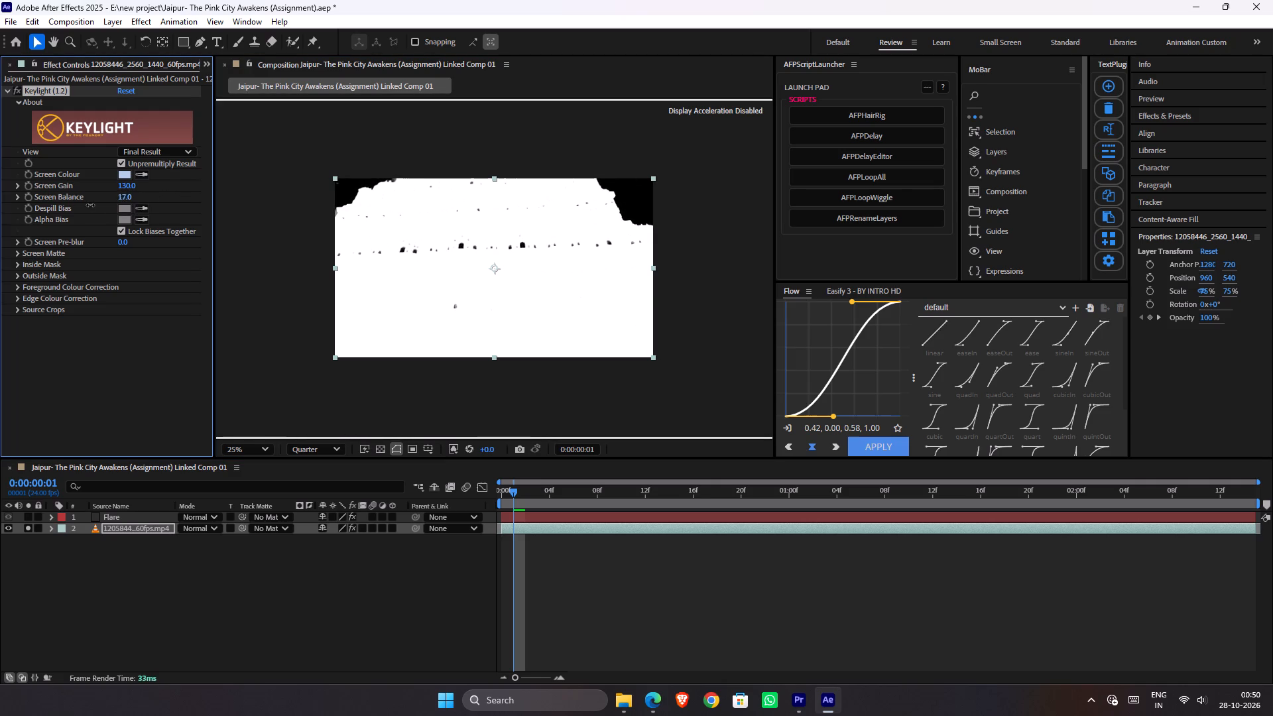
left_click_drag(90, 205, 152, 203)
left_click_drag(152, 203, 178, 201)
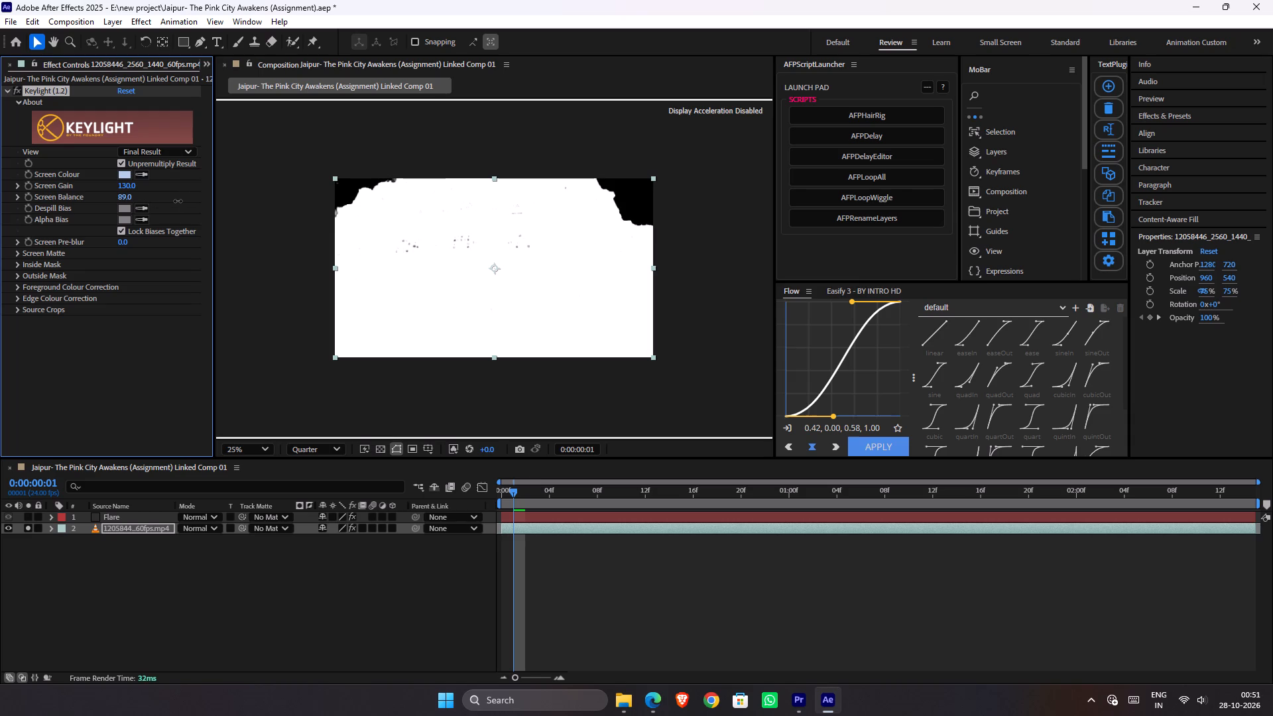
left_click_drag(178, 201, 179, 201)
Expand Keylight's Screen Matte settings and set Screen Shrink/Grow to 8.9 to close the holes in the palace matte.
left_click(14, 254)
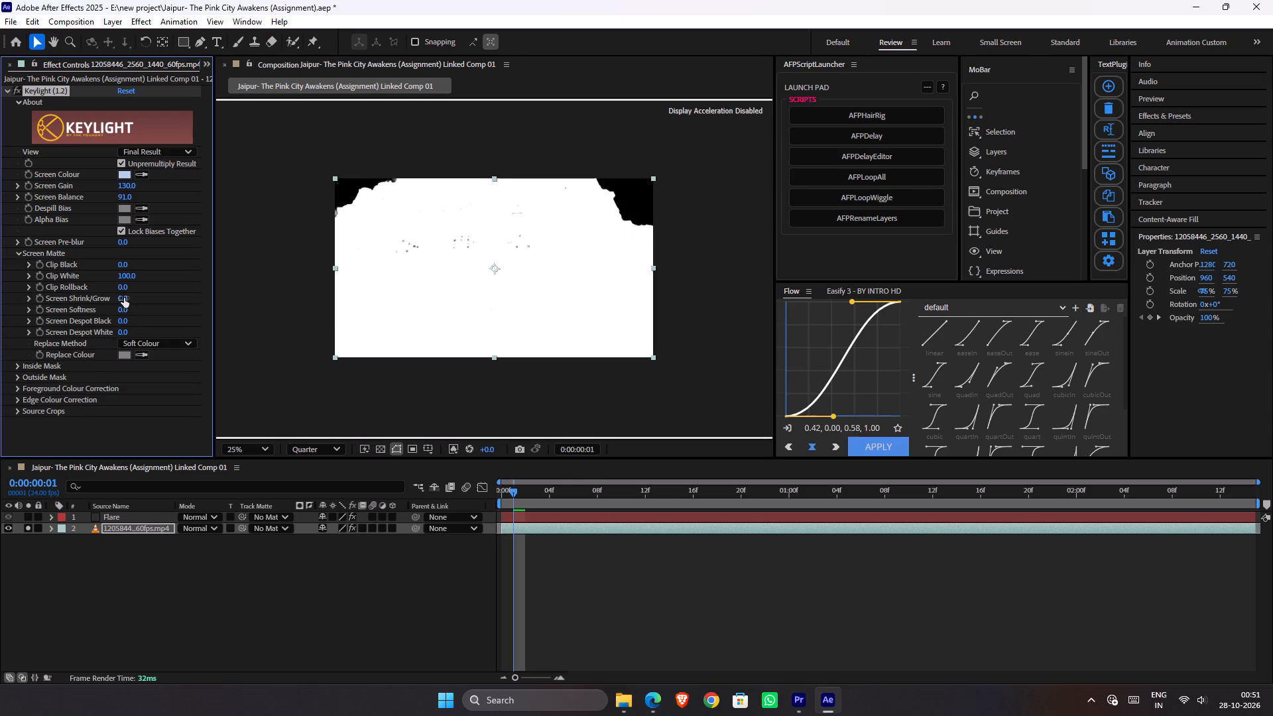
left_click_drag(124, 298, 191, 286)
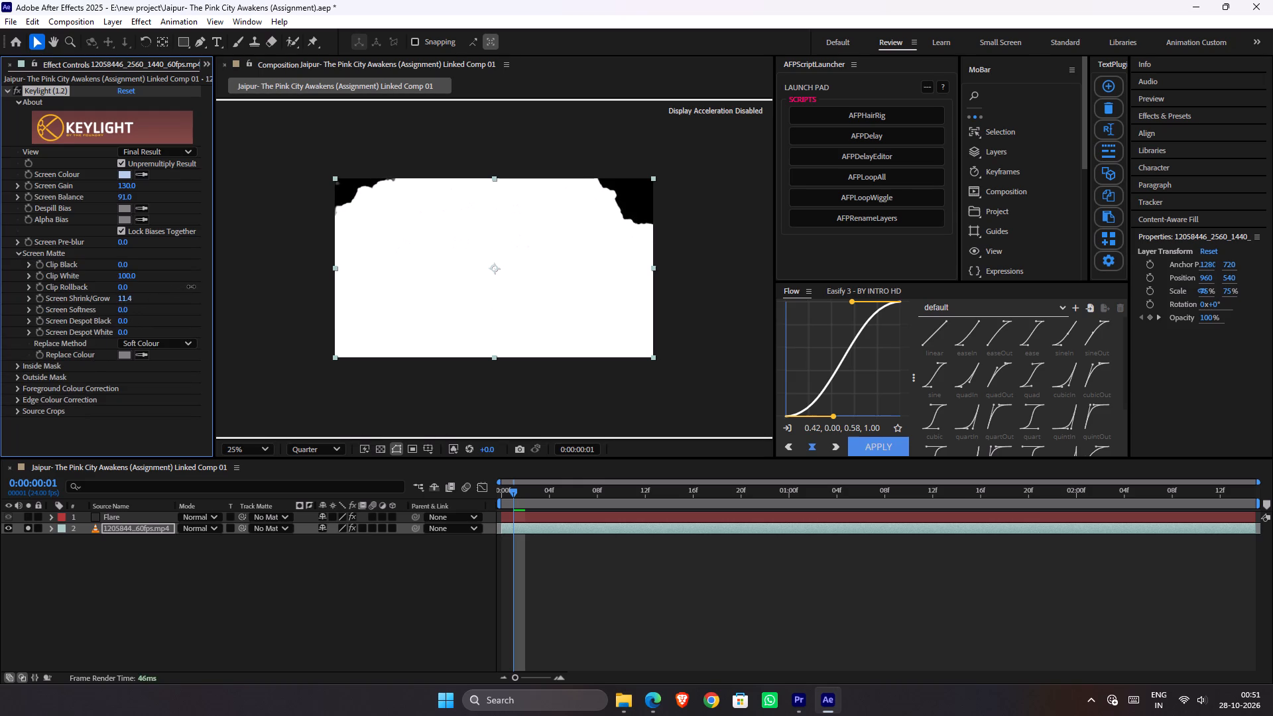
left_click_drag(191, 286, 174, 289)
Switch the composition view from the alpha channel back to the full-colour image.
left_click(455, 450)
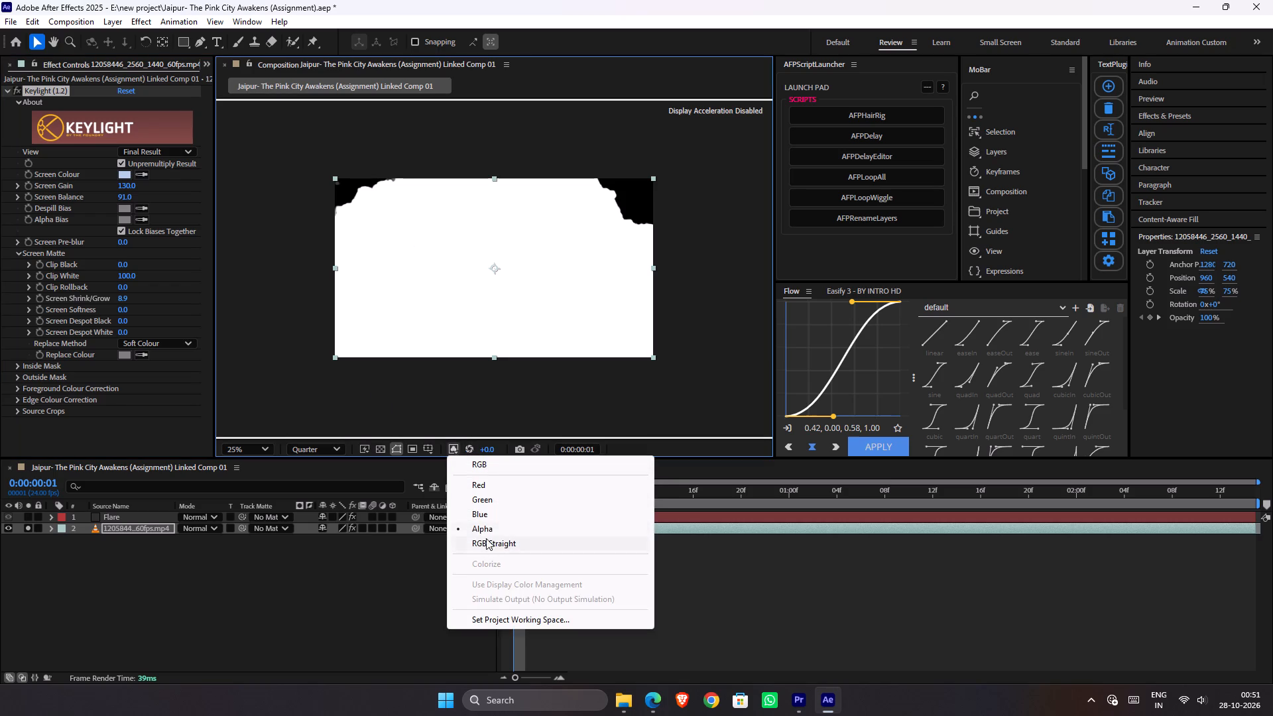
left_click(483, 532)
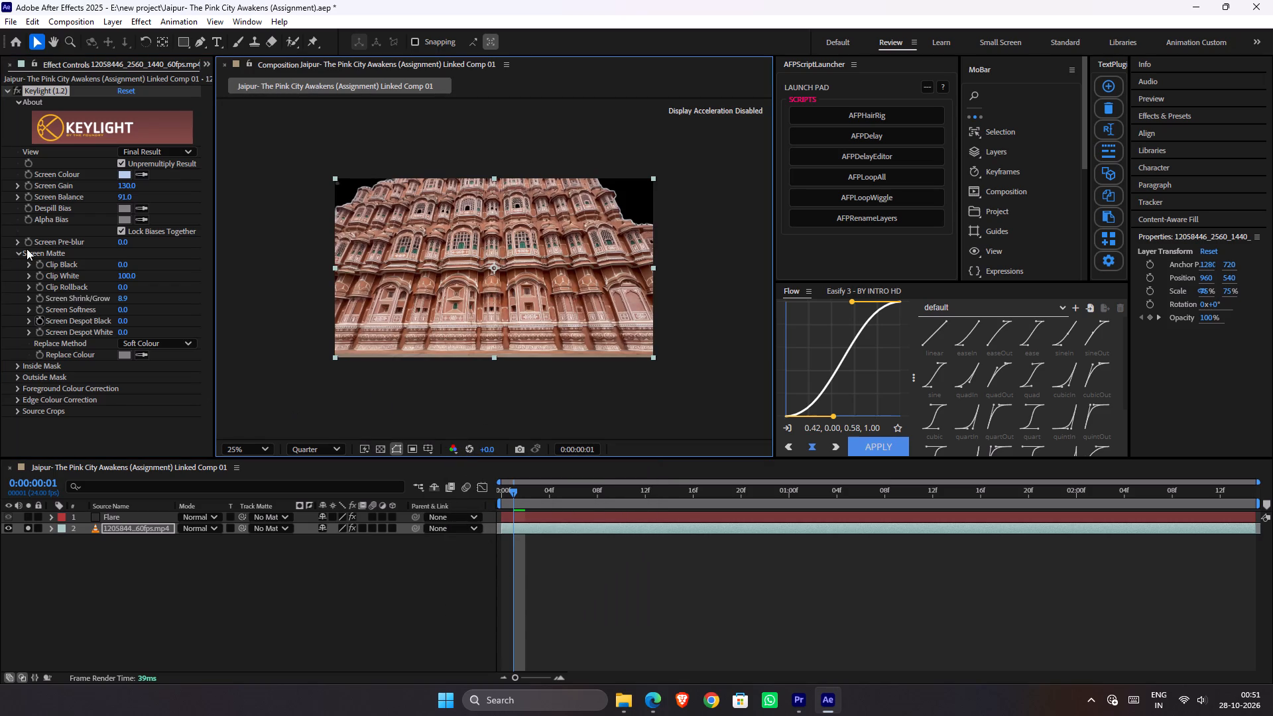
Compare the palace footage with and without the Keylight effect, leaving the layer soloed and the effect enabled.
left_click(25, 530)
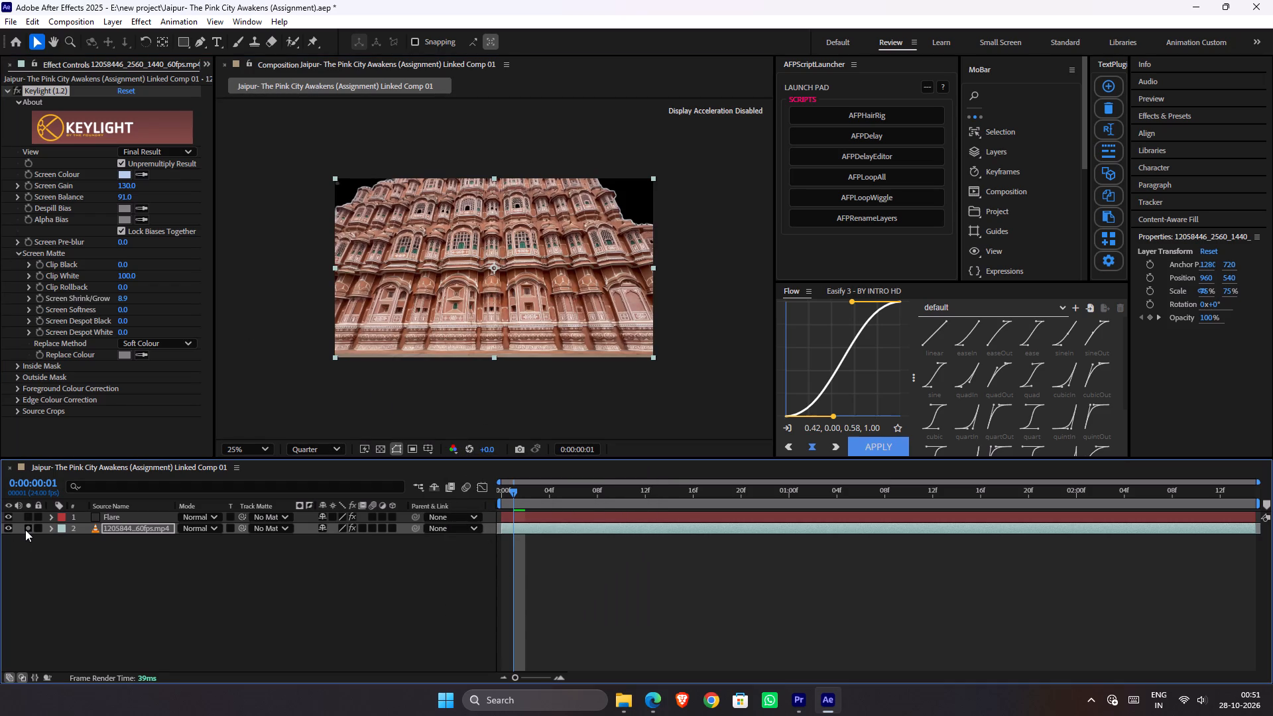
left_click(25, 530)
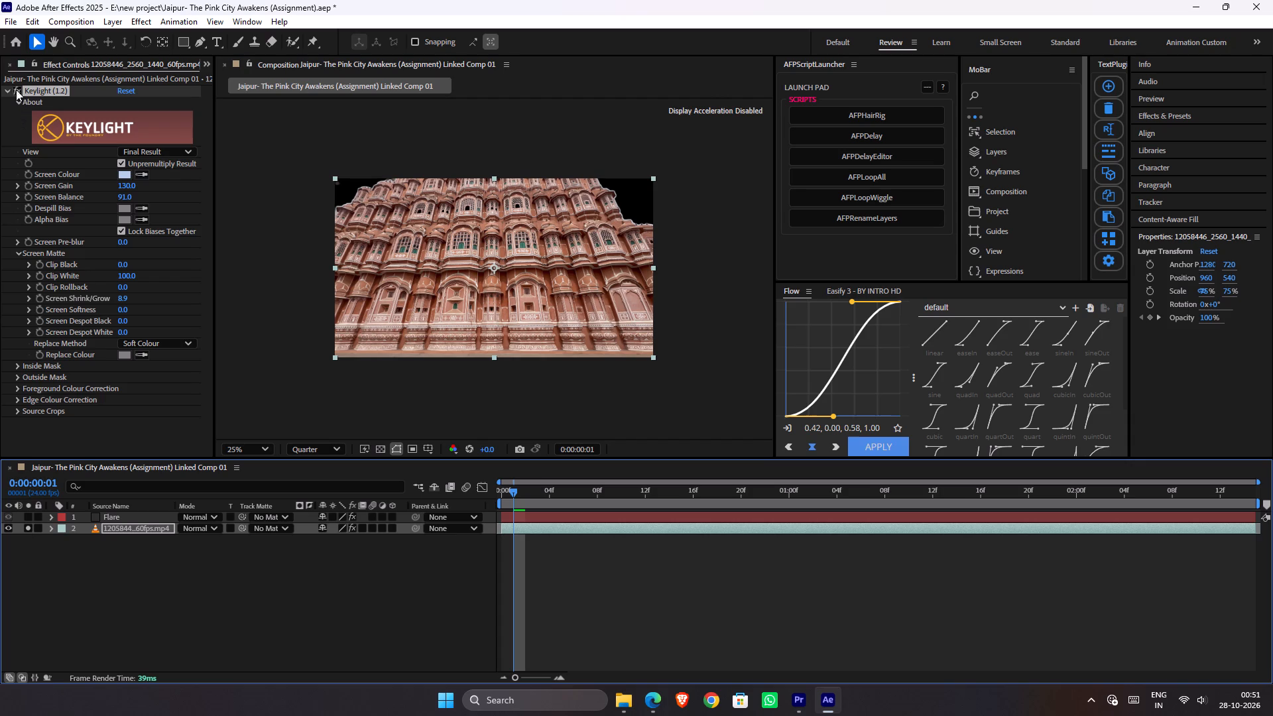
left_click(15, 88)
left_click(15, 88)
left_click(15, 88)
left_click(15, 88)
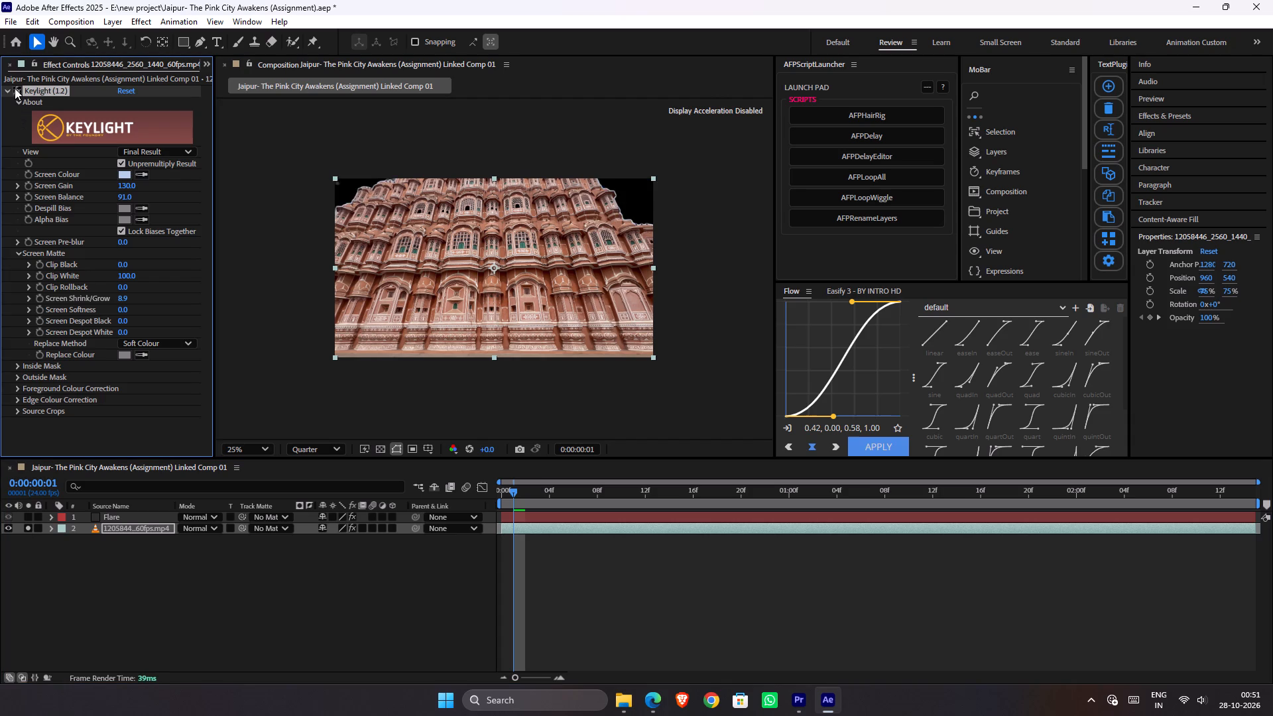
left_click(15, 88)
left_click(15, 88)
left_click(15, 88)
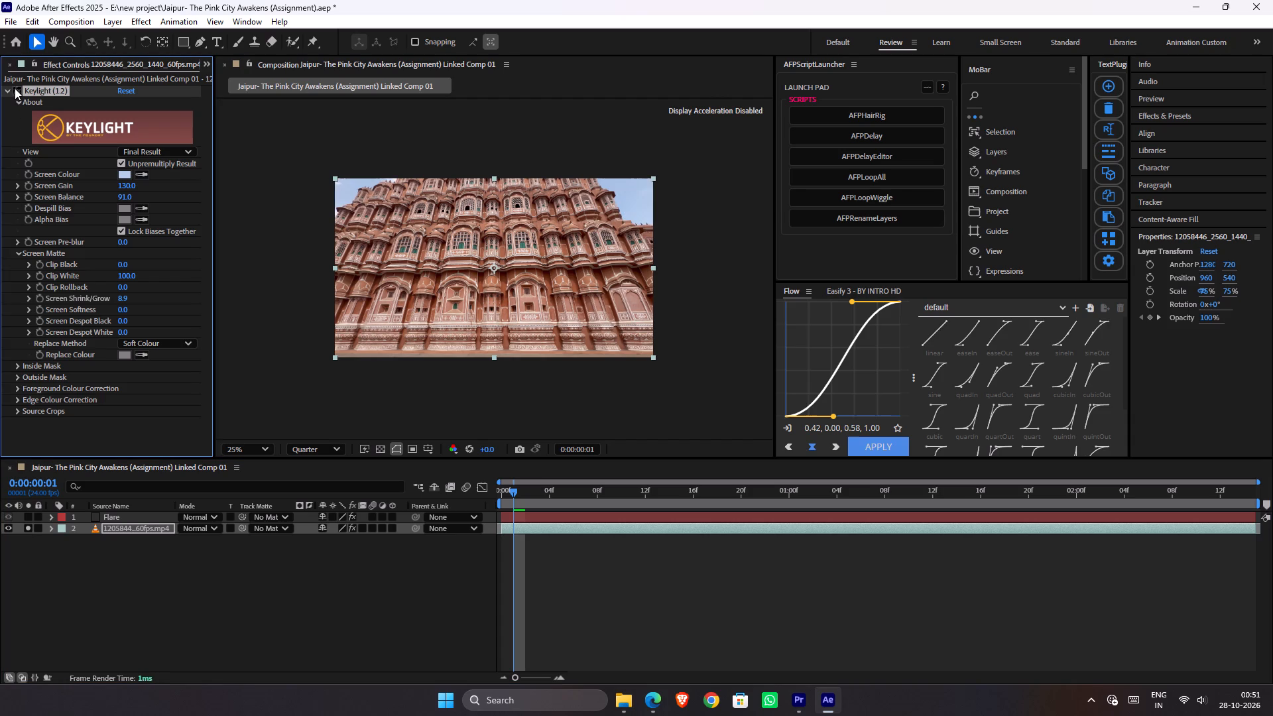
left_click(15, 88)
left_click(15, 88)
left_click(15, 88)
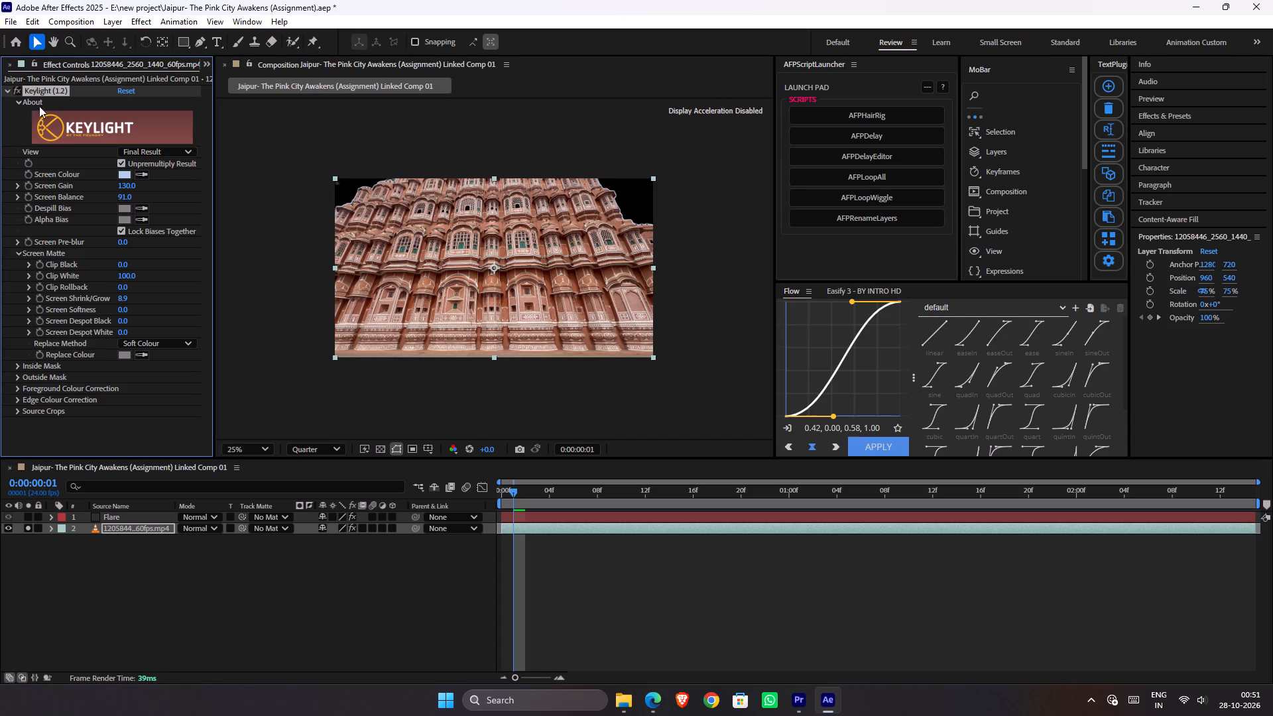
Apply the Key Cleaner effect to the palace layer and set its Alpha Contrast to 100%.
key("ctrl+space")
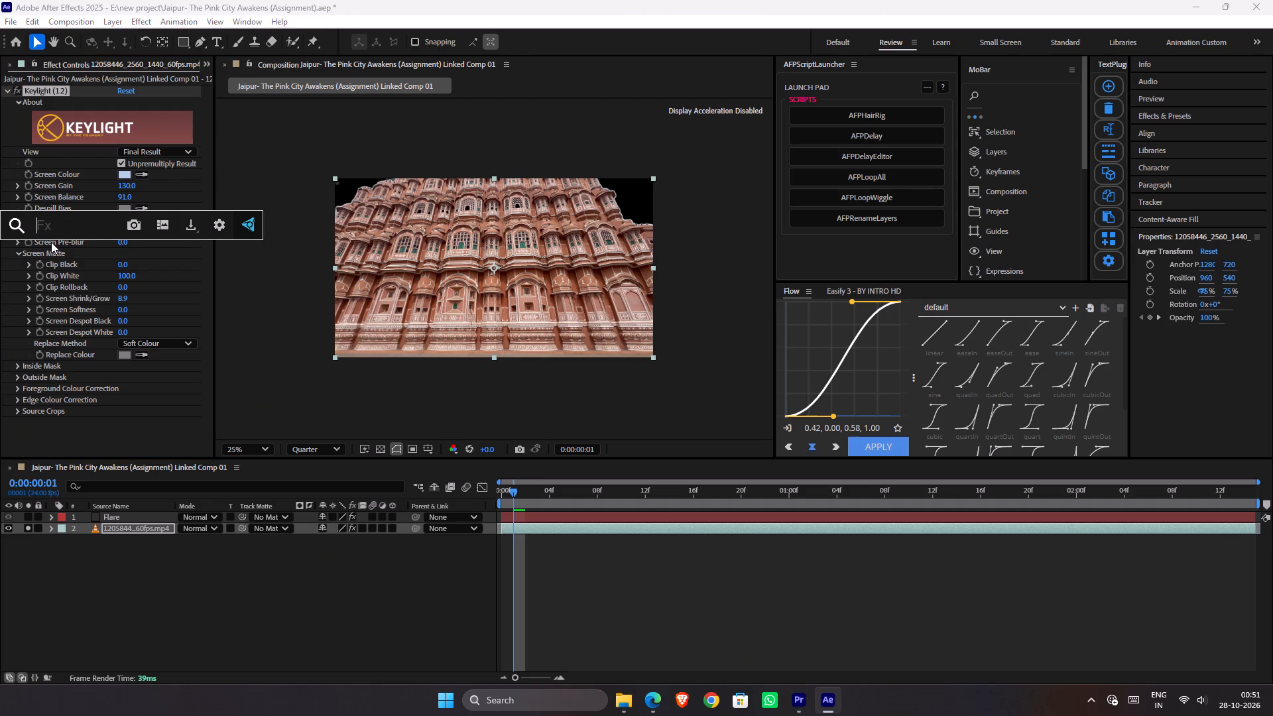
type("ke")
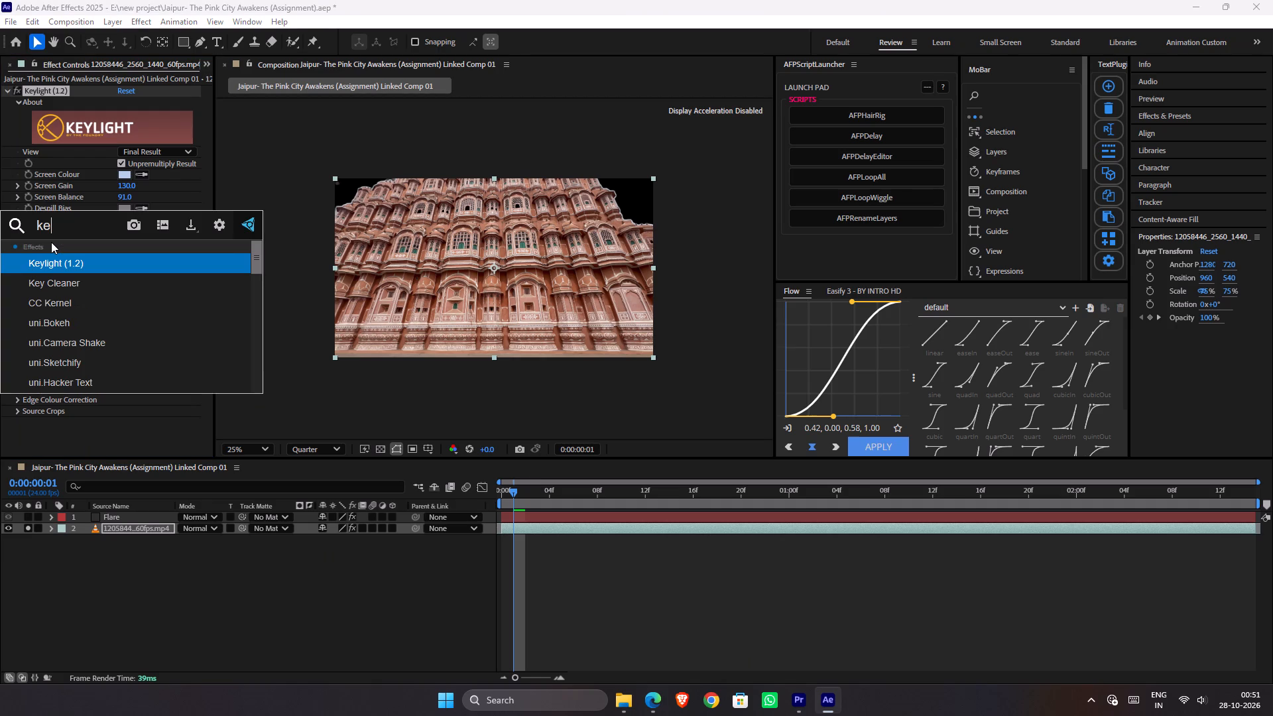
key("y")
key("Down")
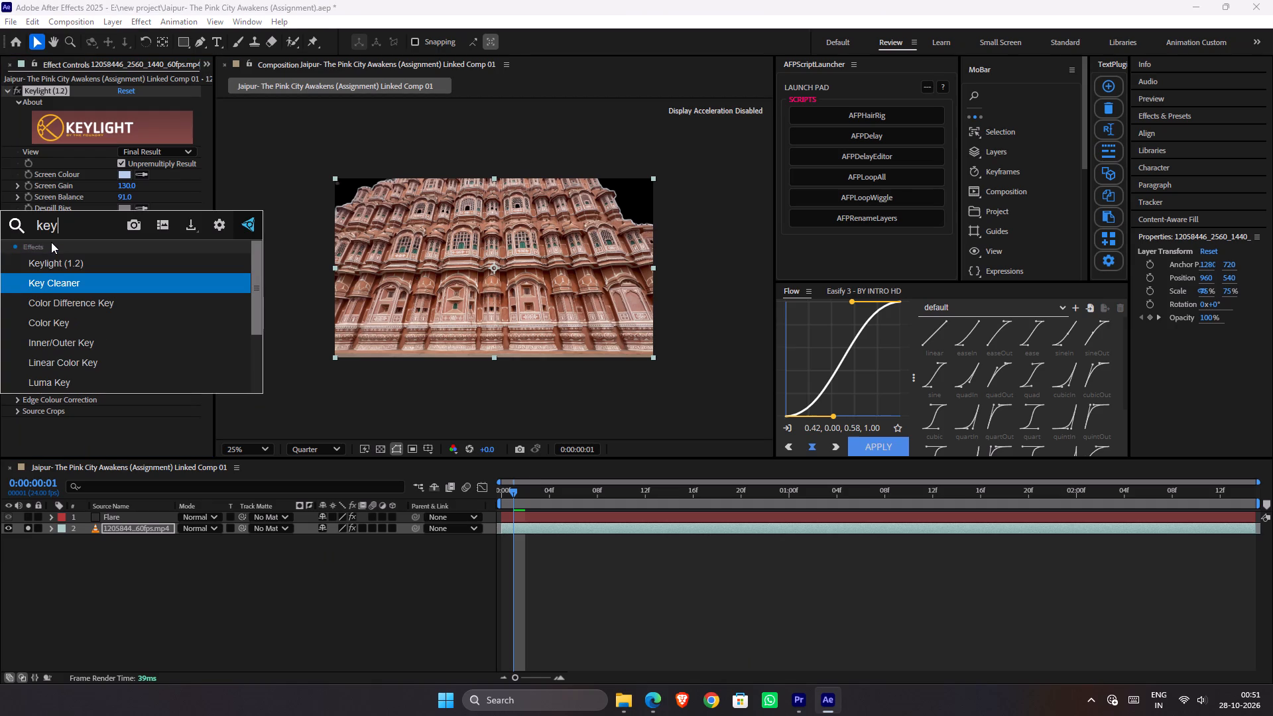
key("Return")
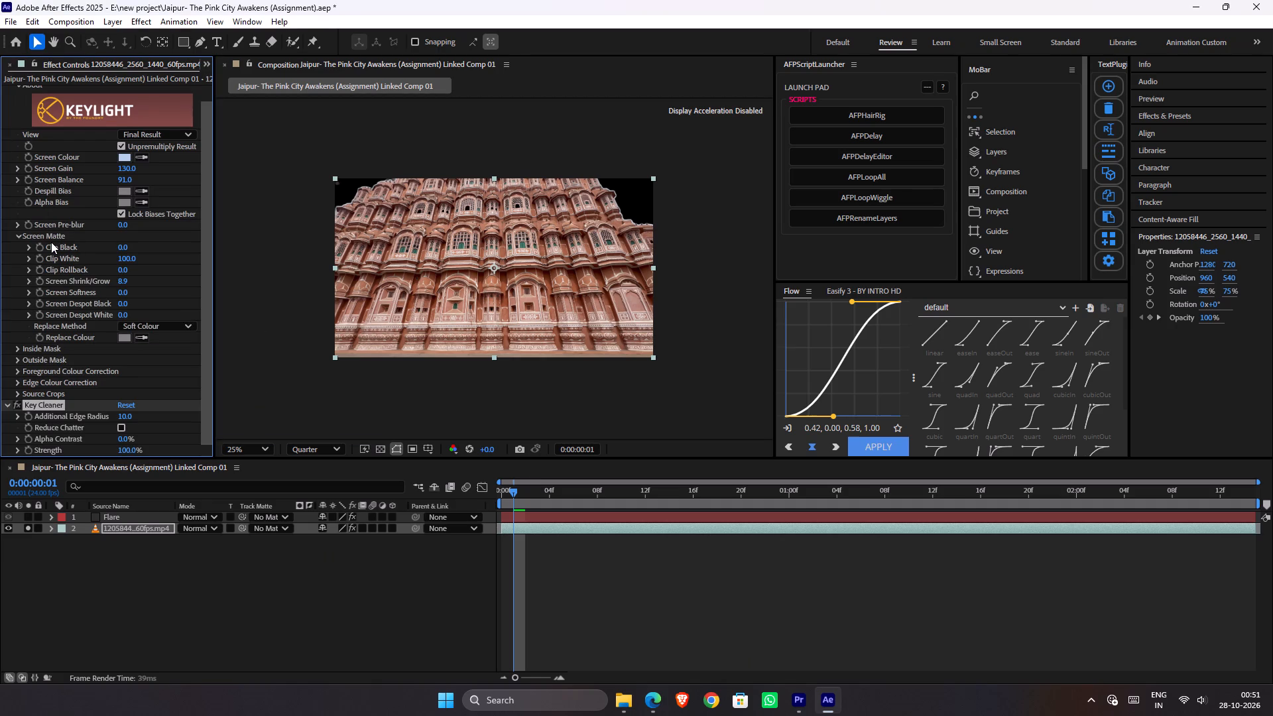
scroll(25, 345, "down", 4)
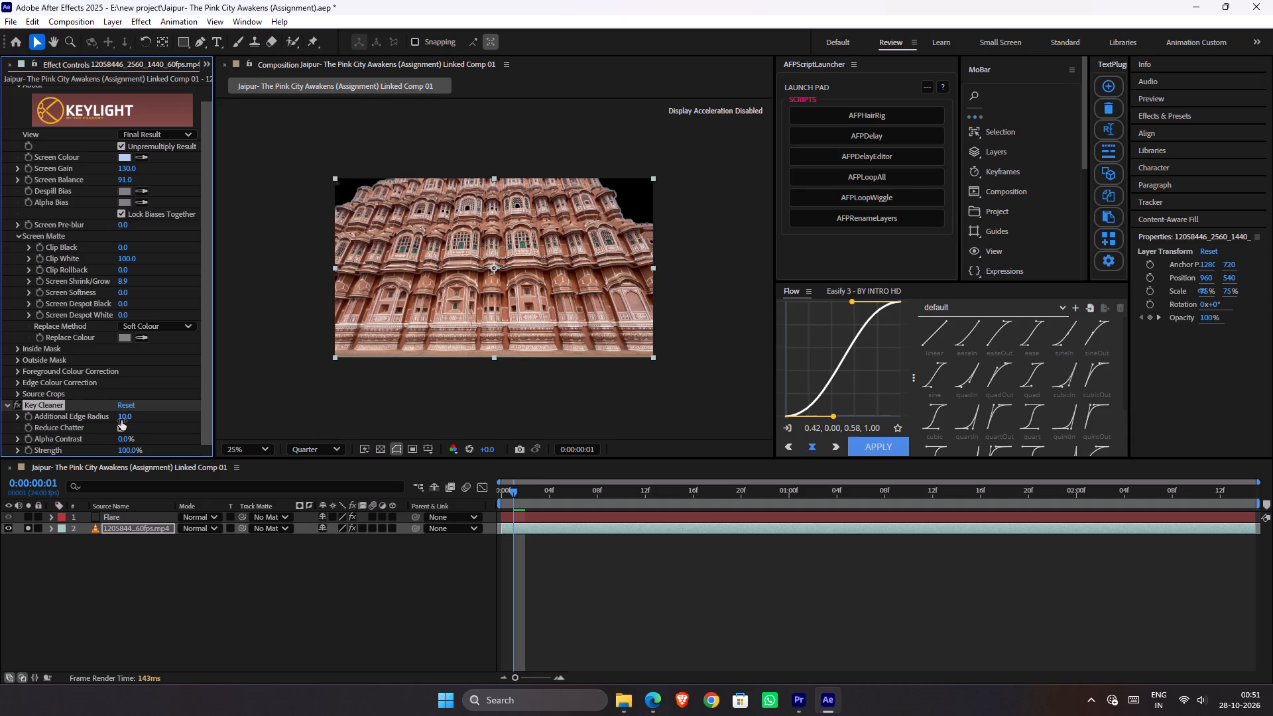
left_click_drag(123, 440, 424, 412)
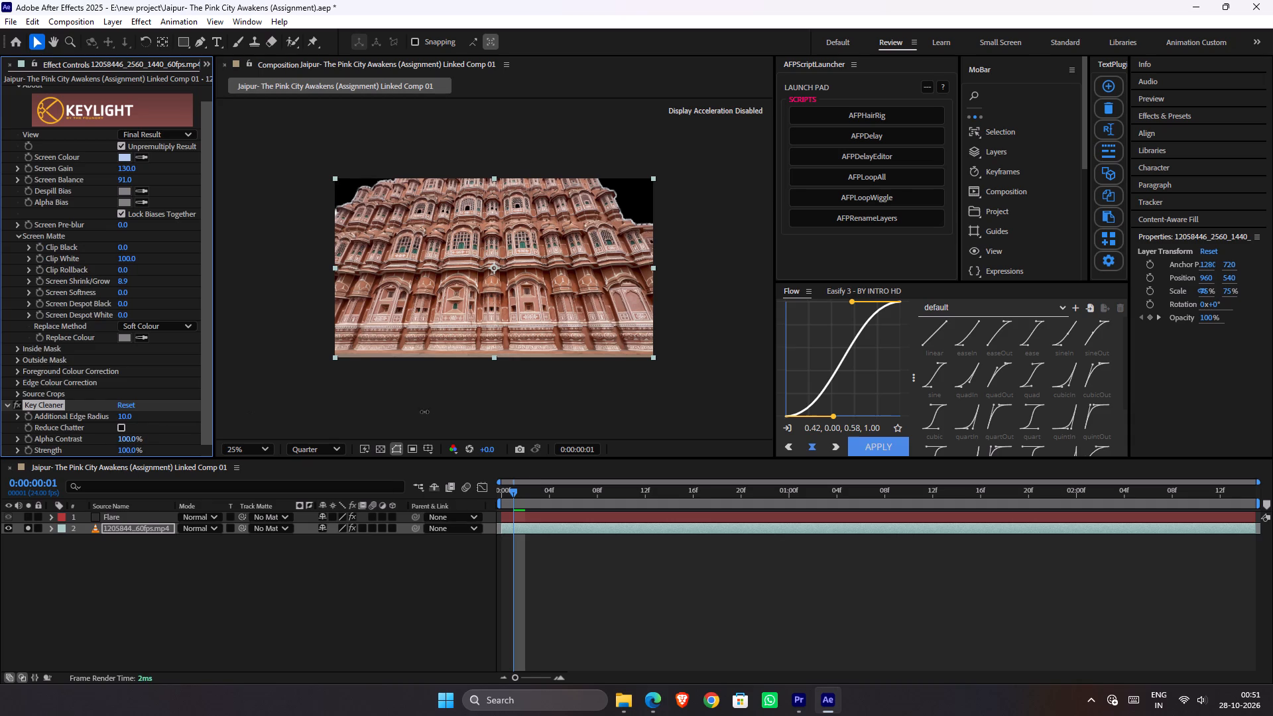
left_click_drag(424, 412, 646, 366)
left_click_drag(646, 366, 649, 365)
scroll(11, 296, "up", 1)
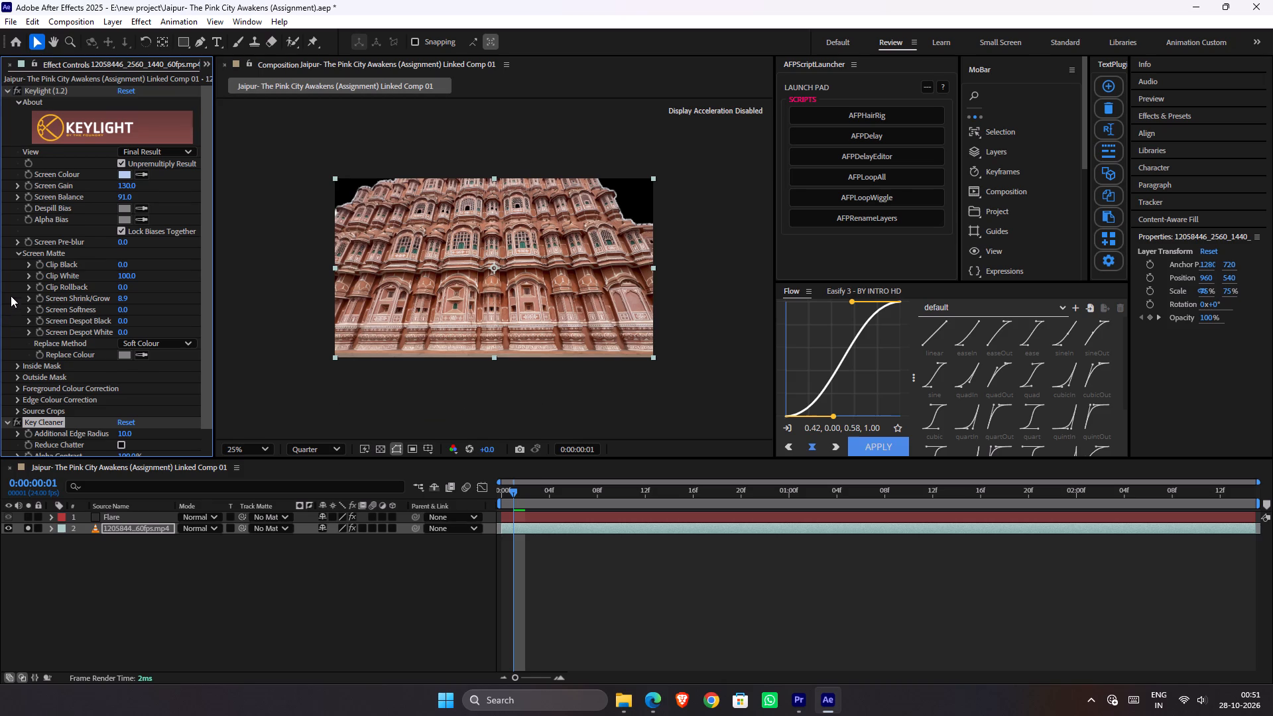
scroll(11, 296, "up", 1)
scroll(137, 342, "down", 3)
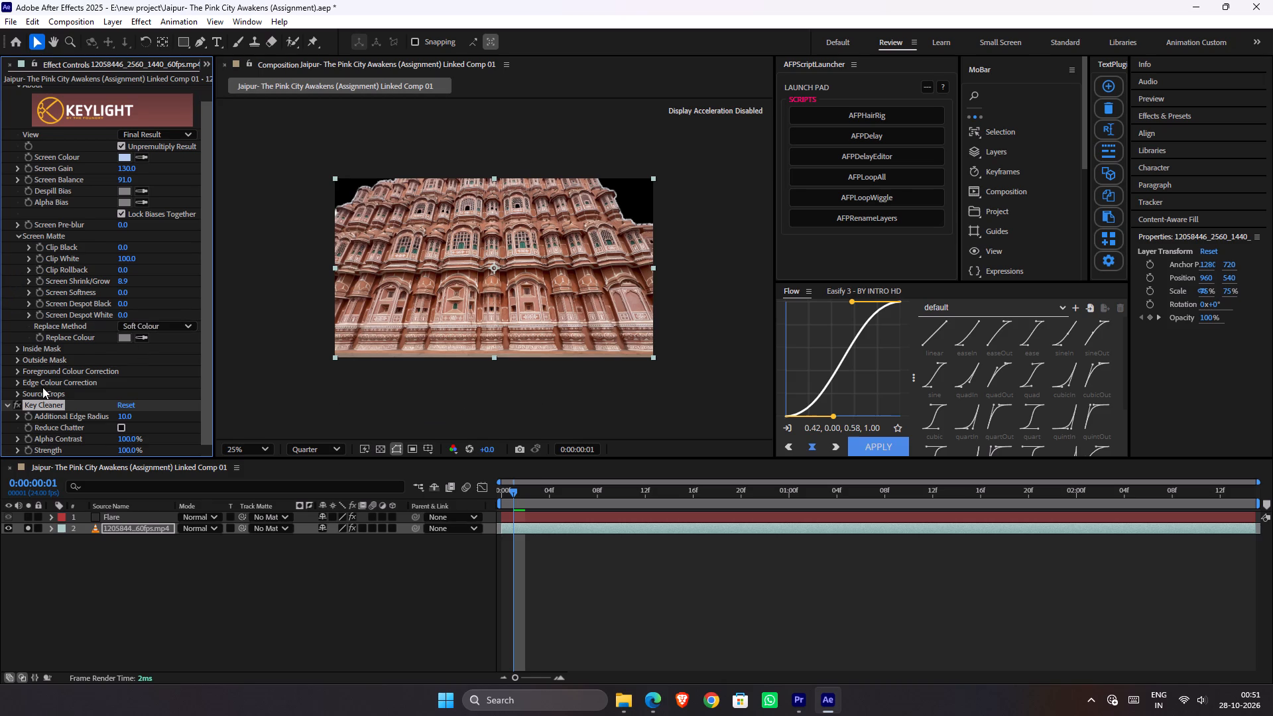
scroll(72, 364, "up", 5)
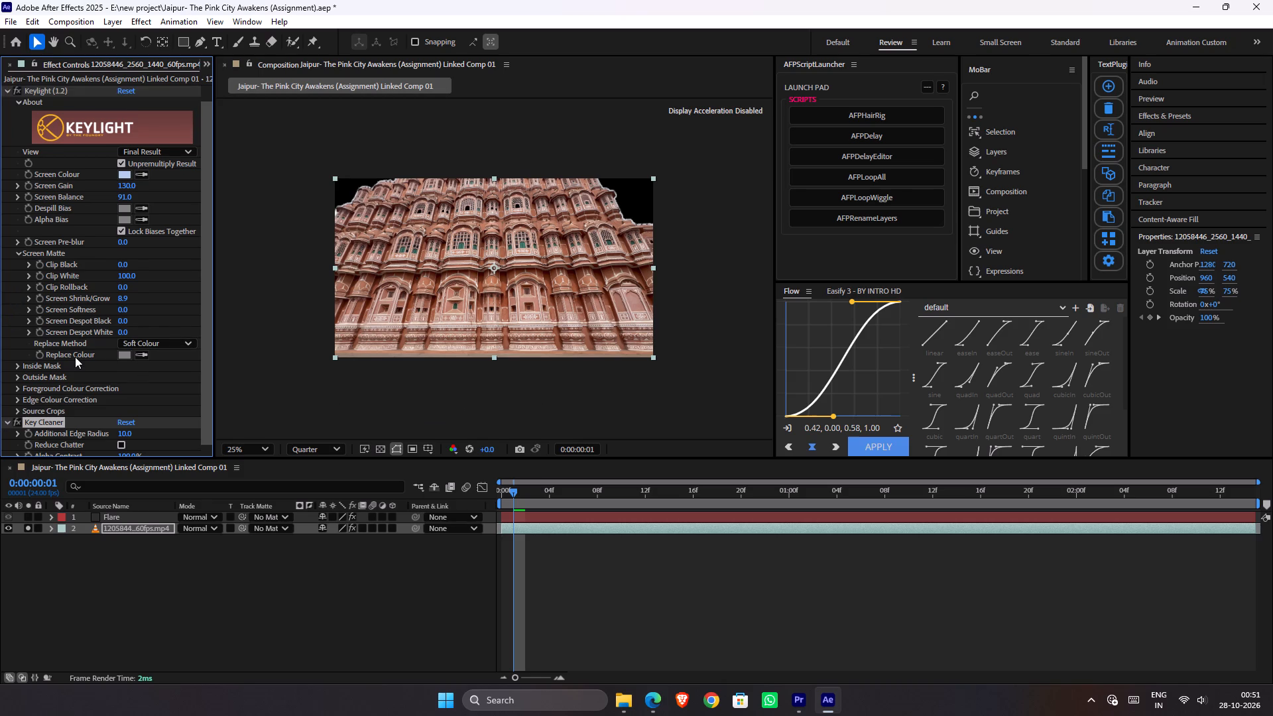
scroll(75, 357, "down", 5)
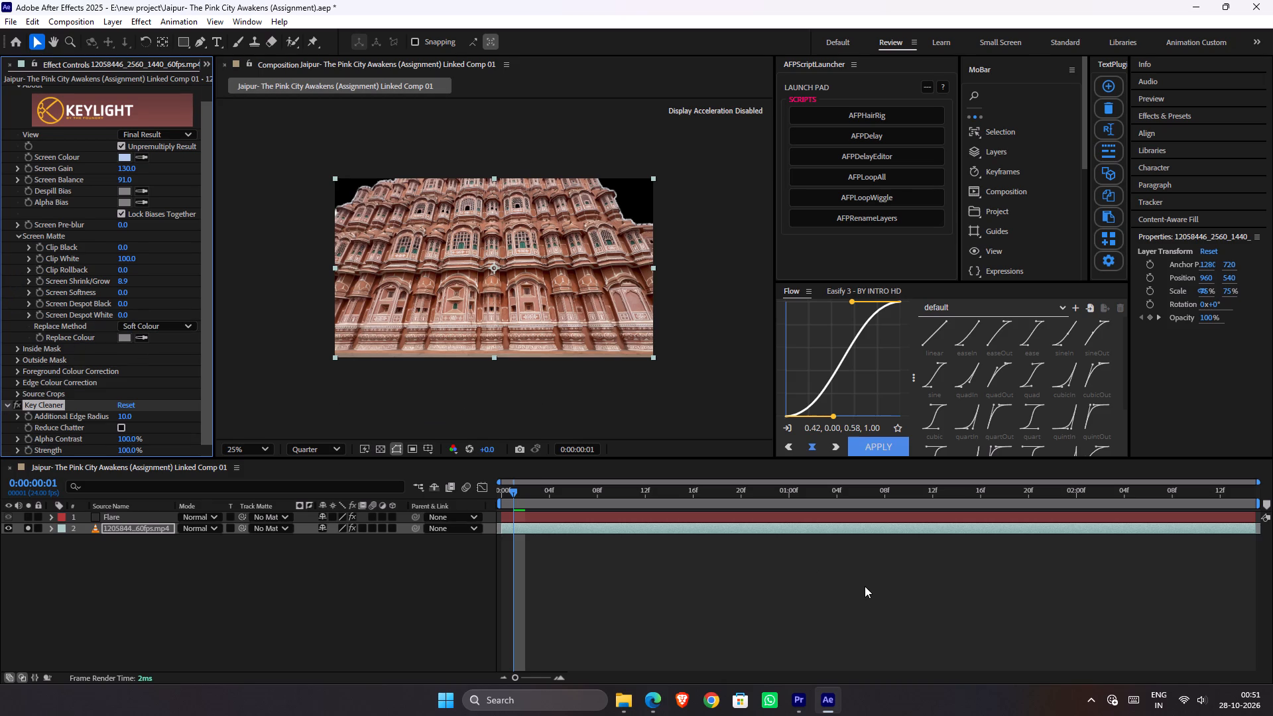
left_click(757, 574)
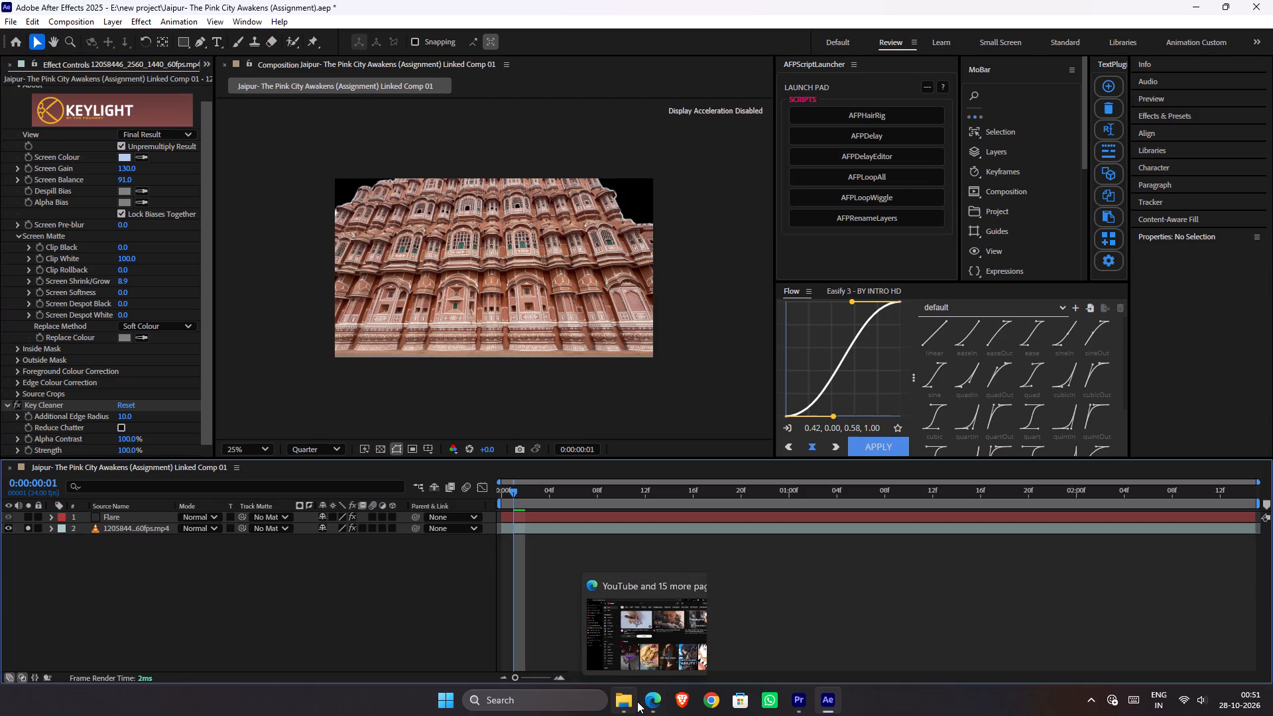
Switch to File Explorer and look through the Downloads folder for a replacement sky.
left_click(645, 699)
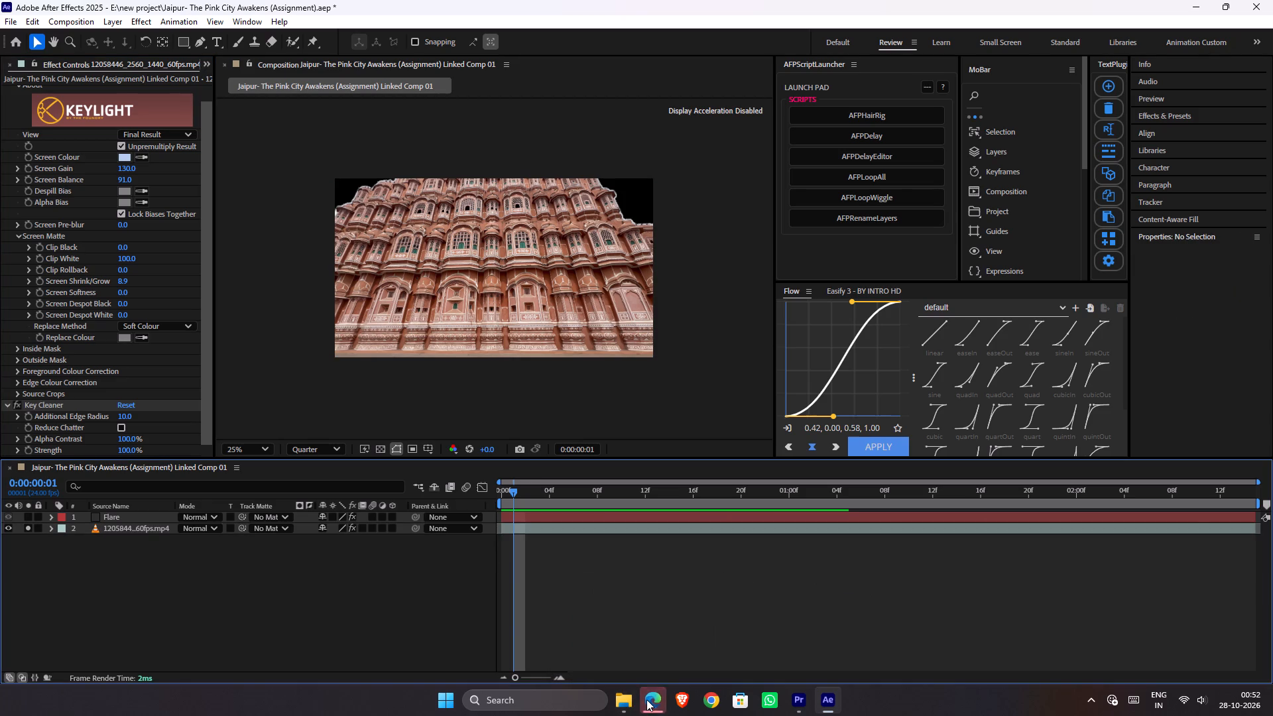
left_click(653, 703)
left_click(629, 699)
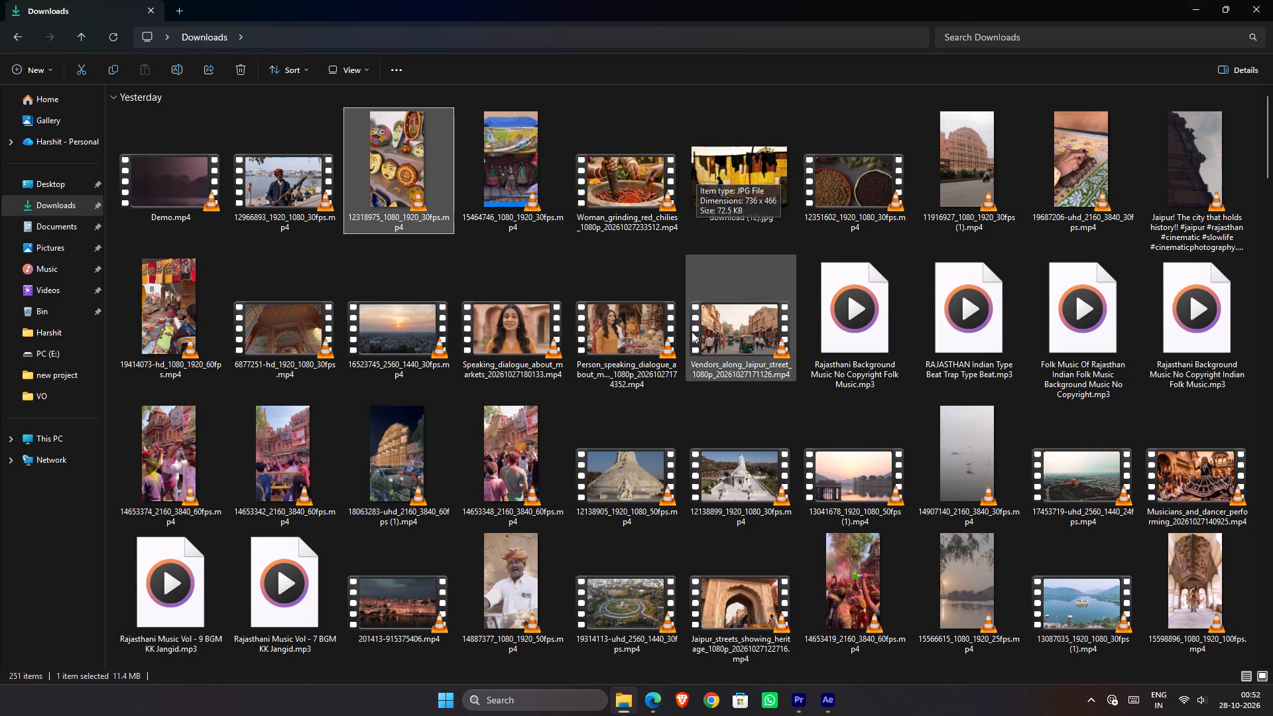
left_click(436, 357)
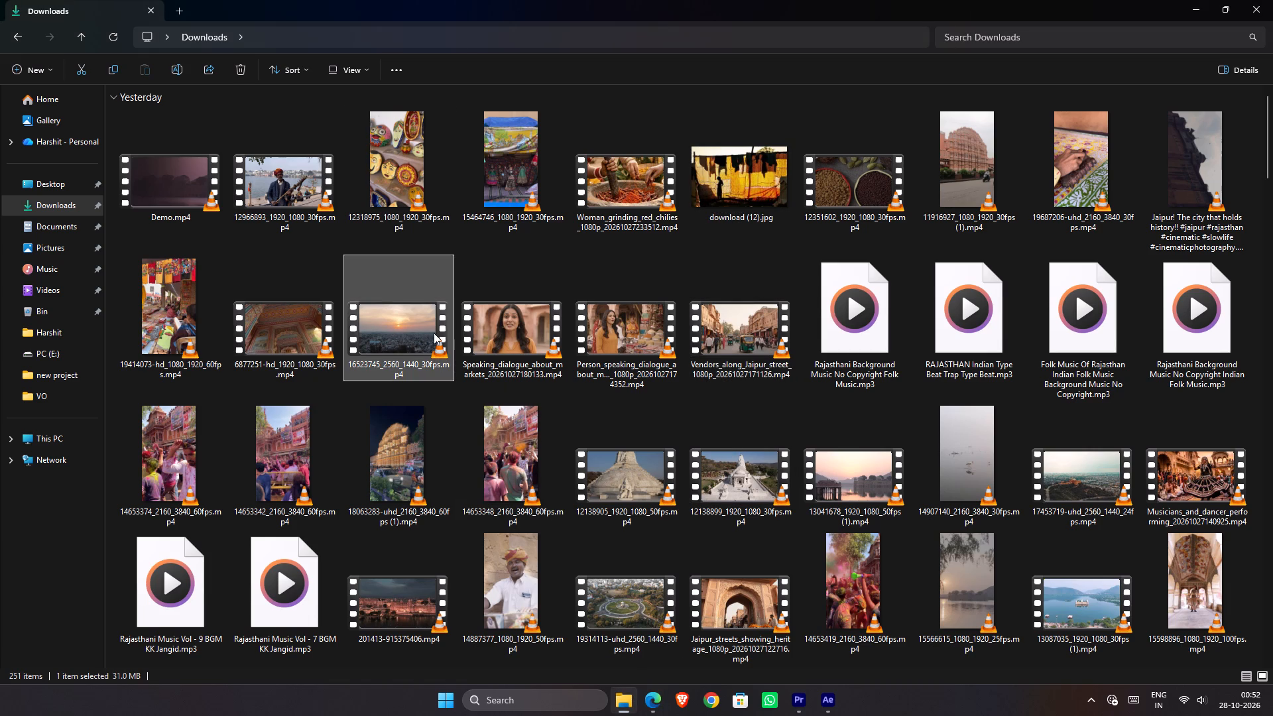
scroll(471, 320, "down", 1)
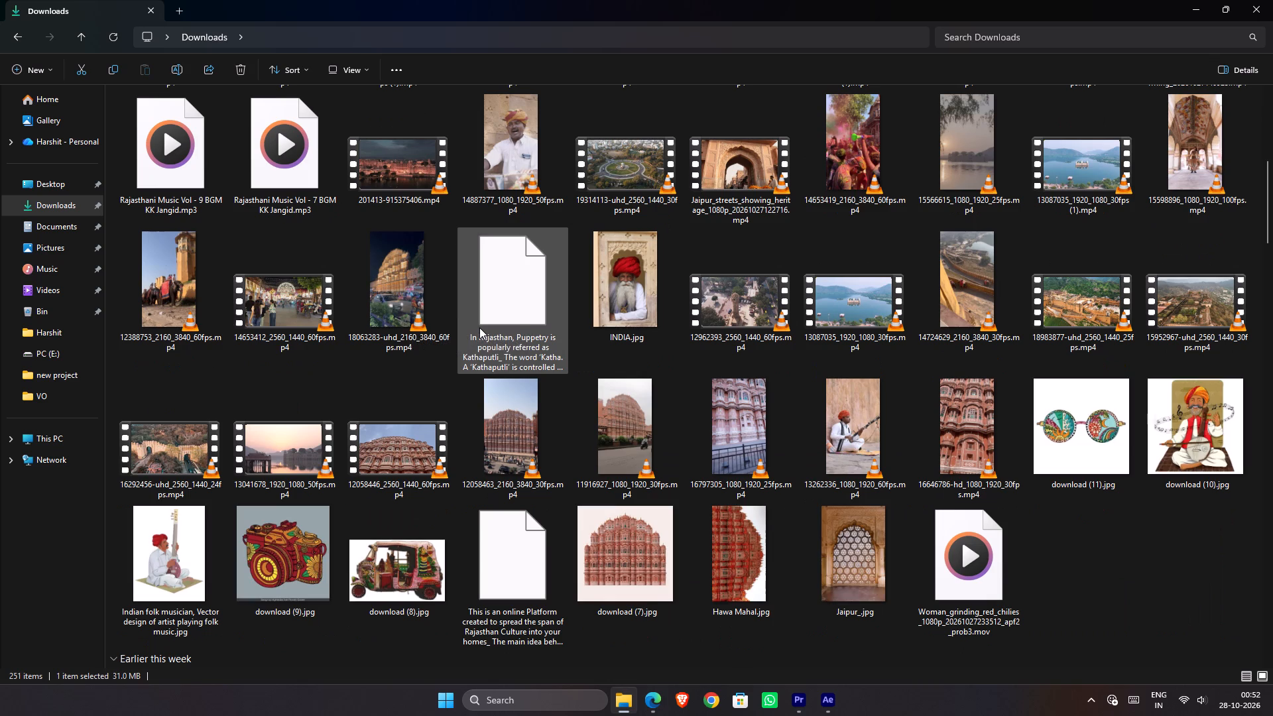
Switch to the Pinterest page in Microsoft Edge and search for "pink sky".
left_click(644, 691)
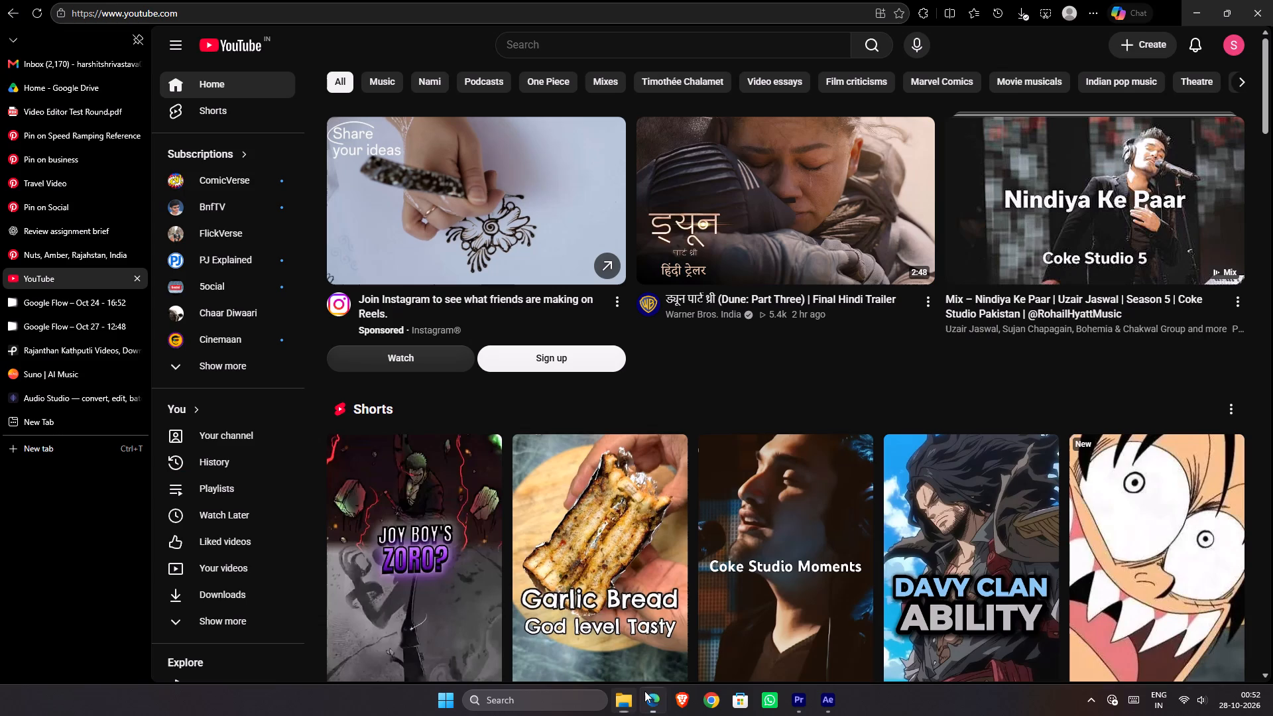
left_click(72, 247)
left_click(308, 44)
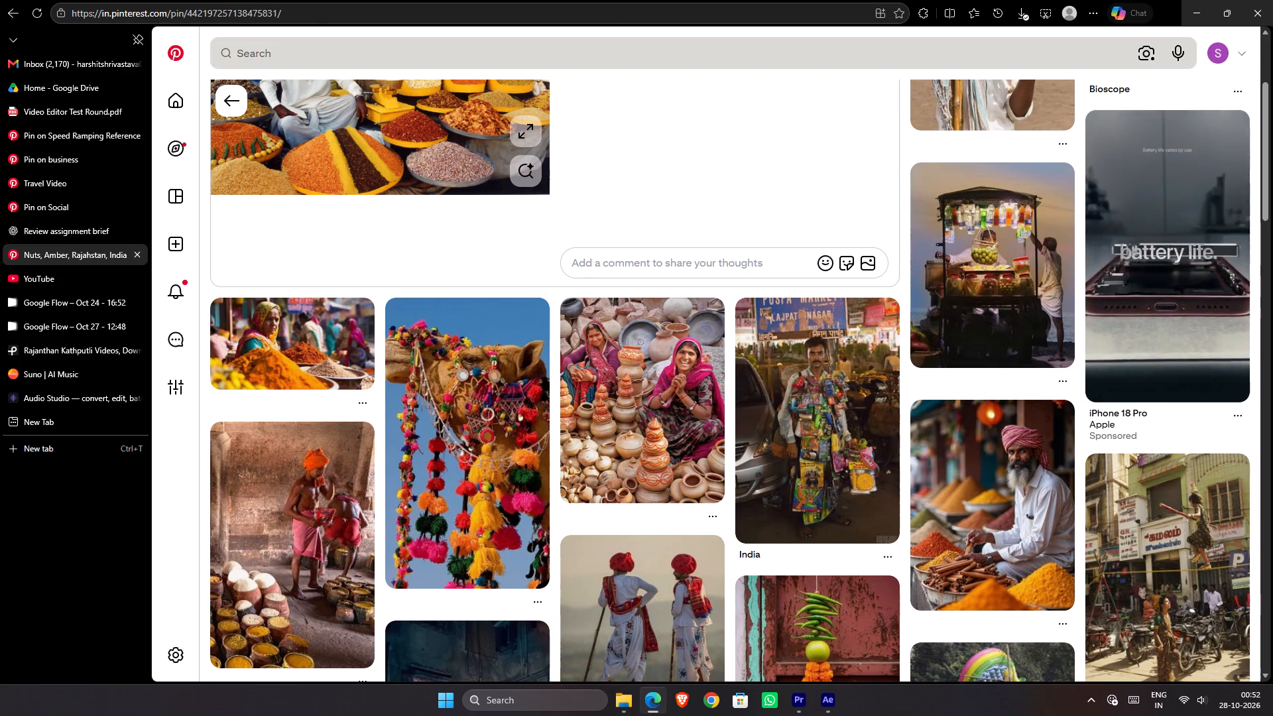
type("pink sky")
key("Return")
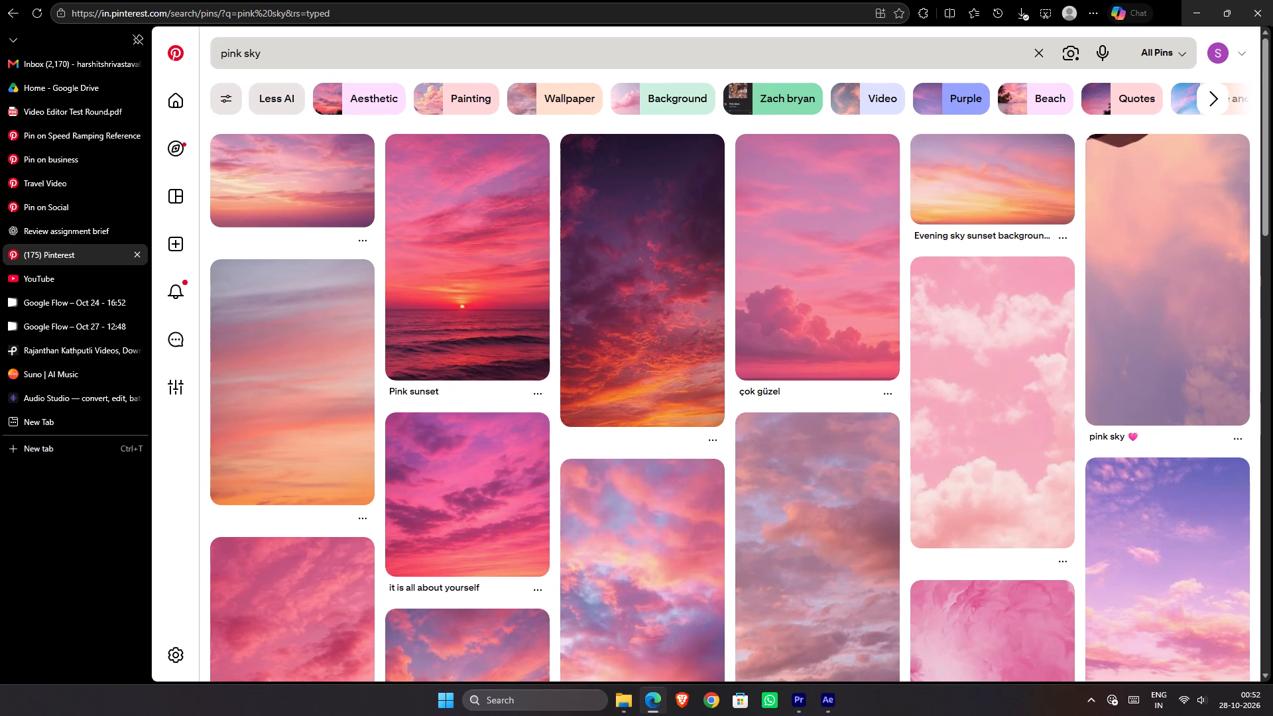
Open the wide pink and orange sunset cloud pin, the first search result, and download its image.
left_click(316, 196)
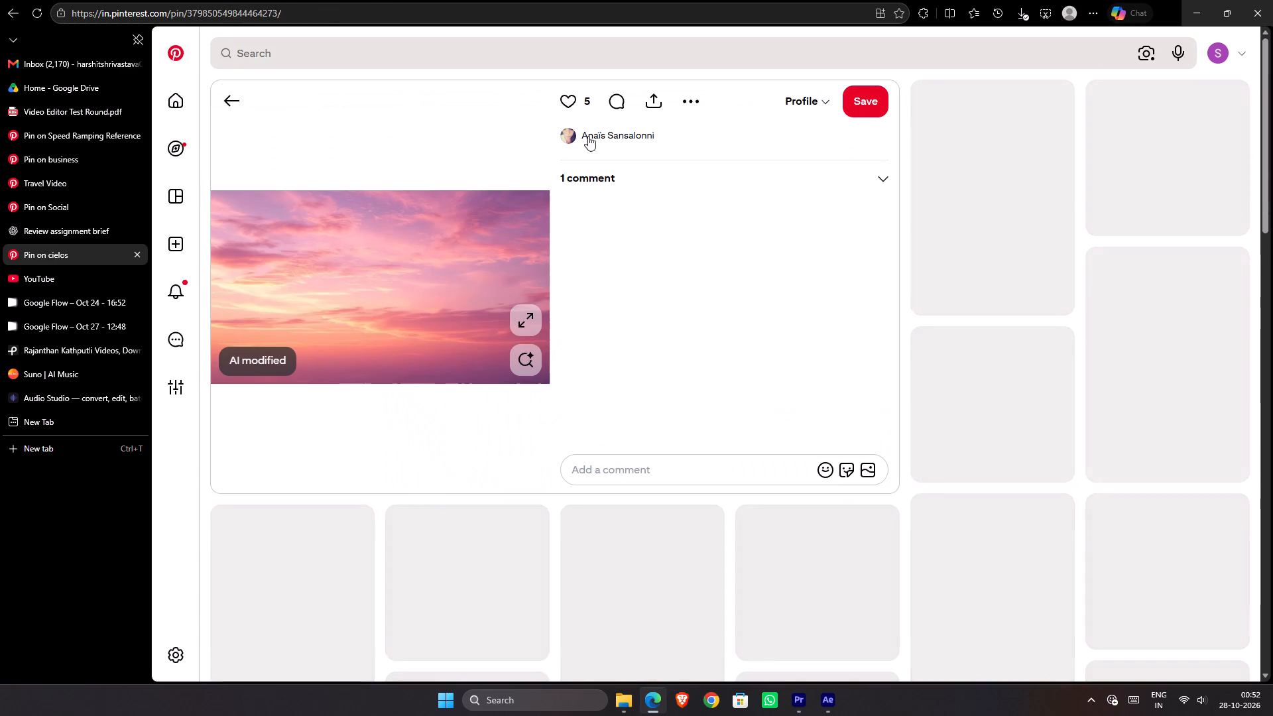
left_click(695, 100)
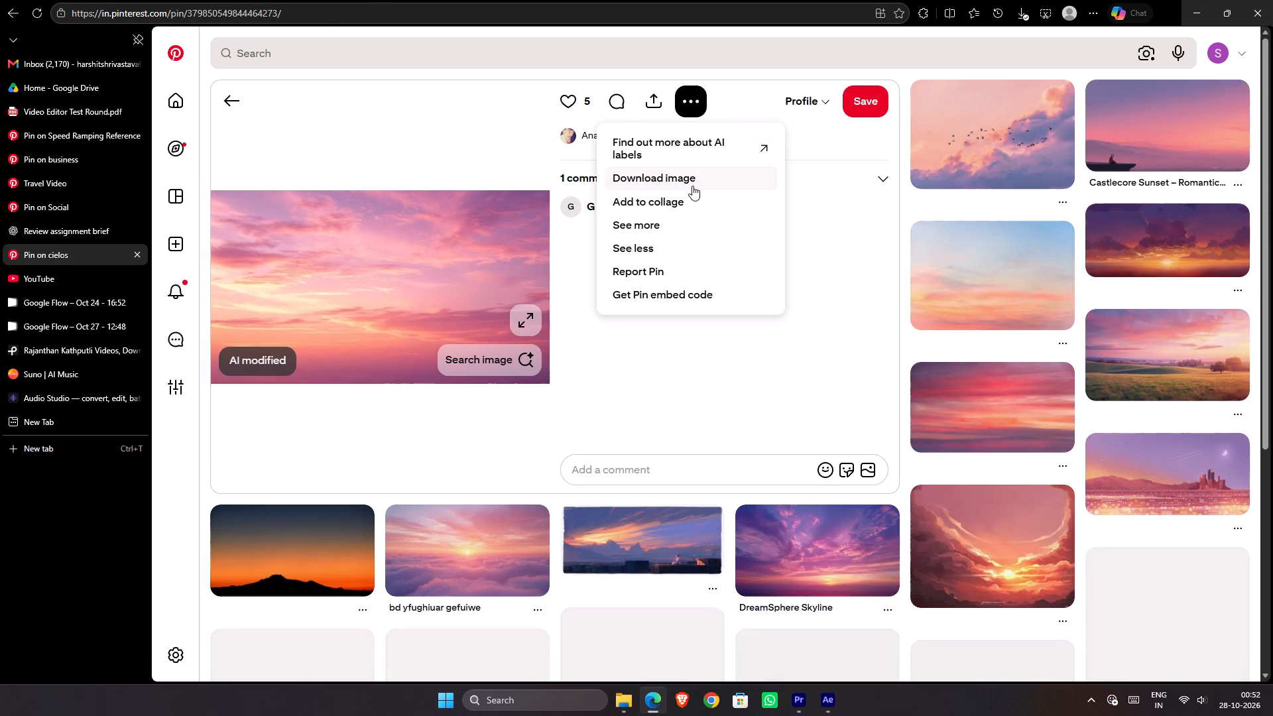
left_click(692, 181)
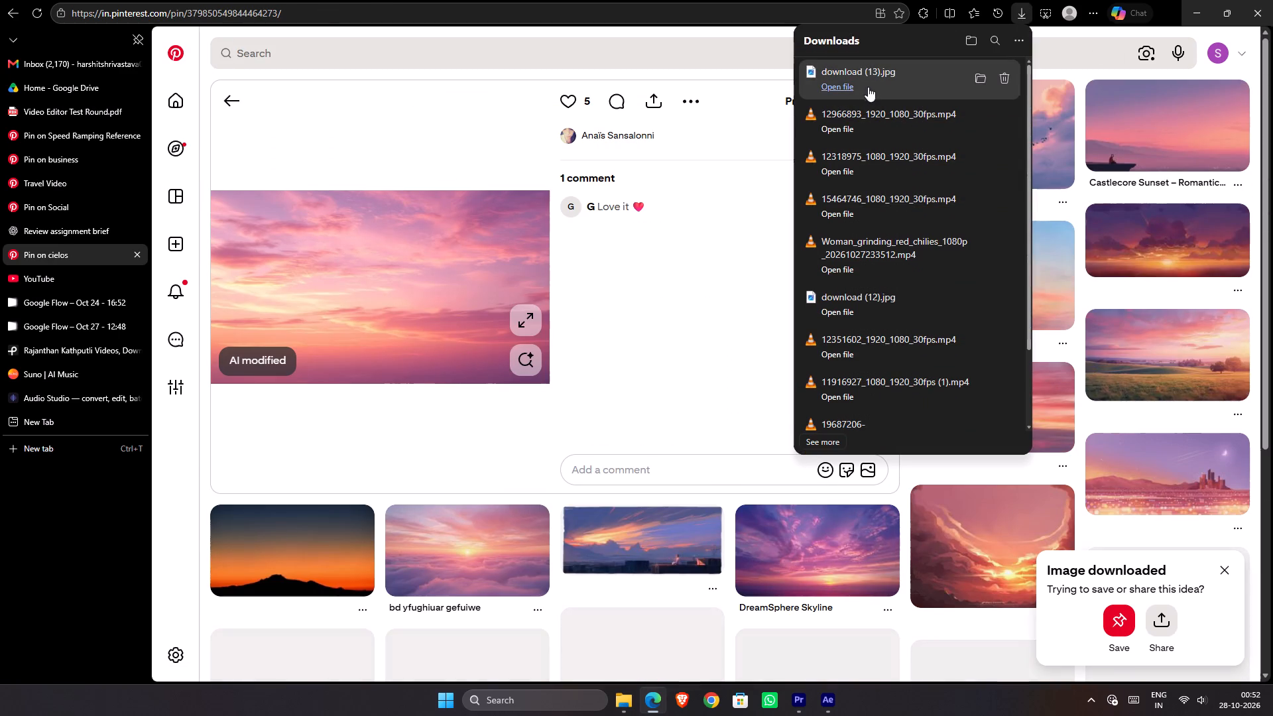
Bring download (13).jpg into the After Effects composition and place its layer beneath the palace footage.
left_click_drag(868, 86, 737, 210)
key("alt+Tab")
key("alt+Tab")
key("alt+Tab")
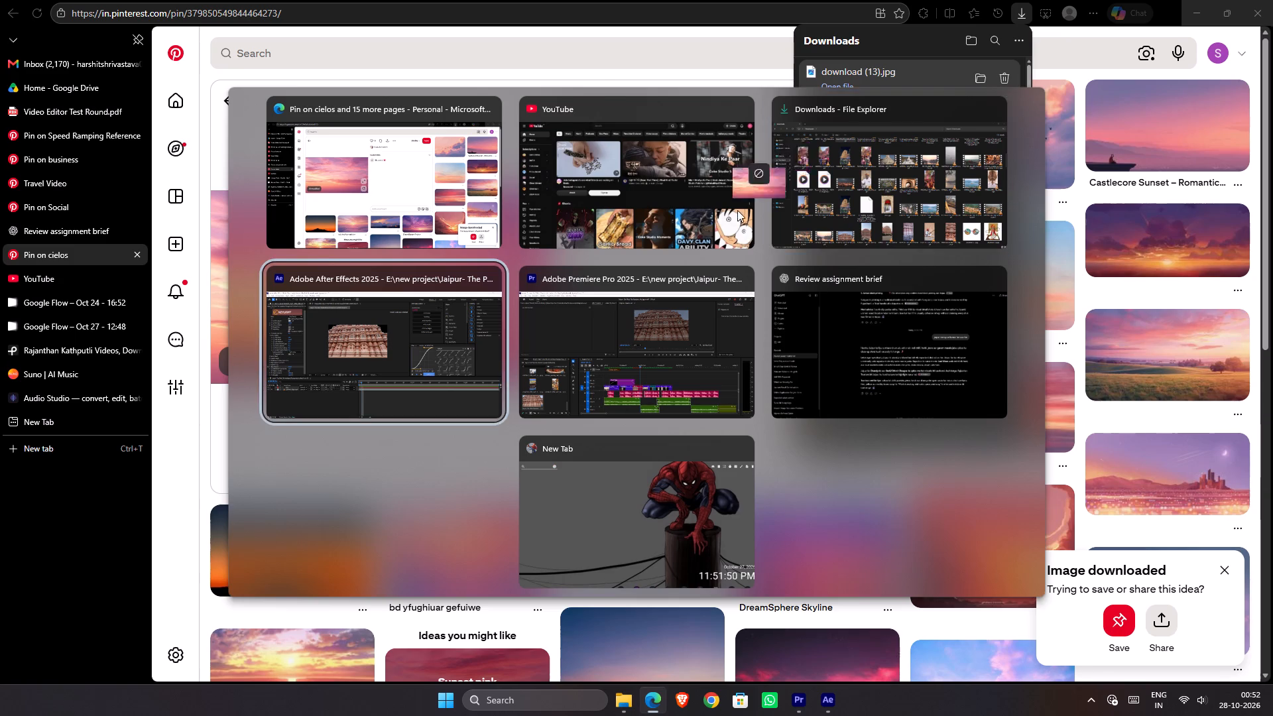
left_click_drag(737, 210, 567, 580)
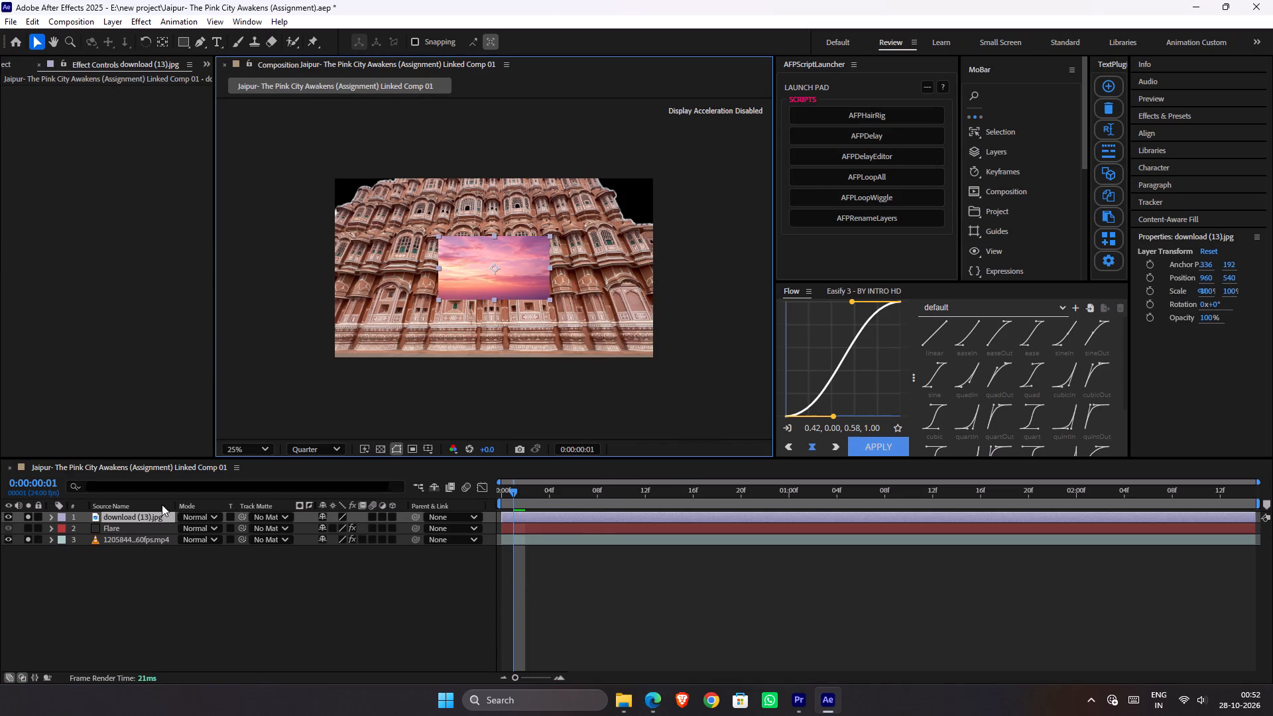
left_click_drag(109, 515, 111, 550)
Scale the pink sky layer to 337% so it fills the frame behind the palace.
key("s")
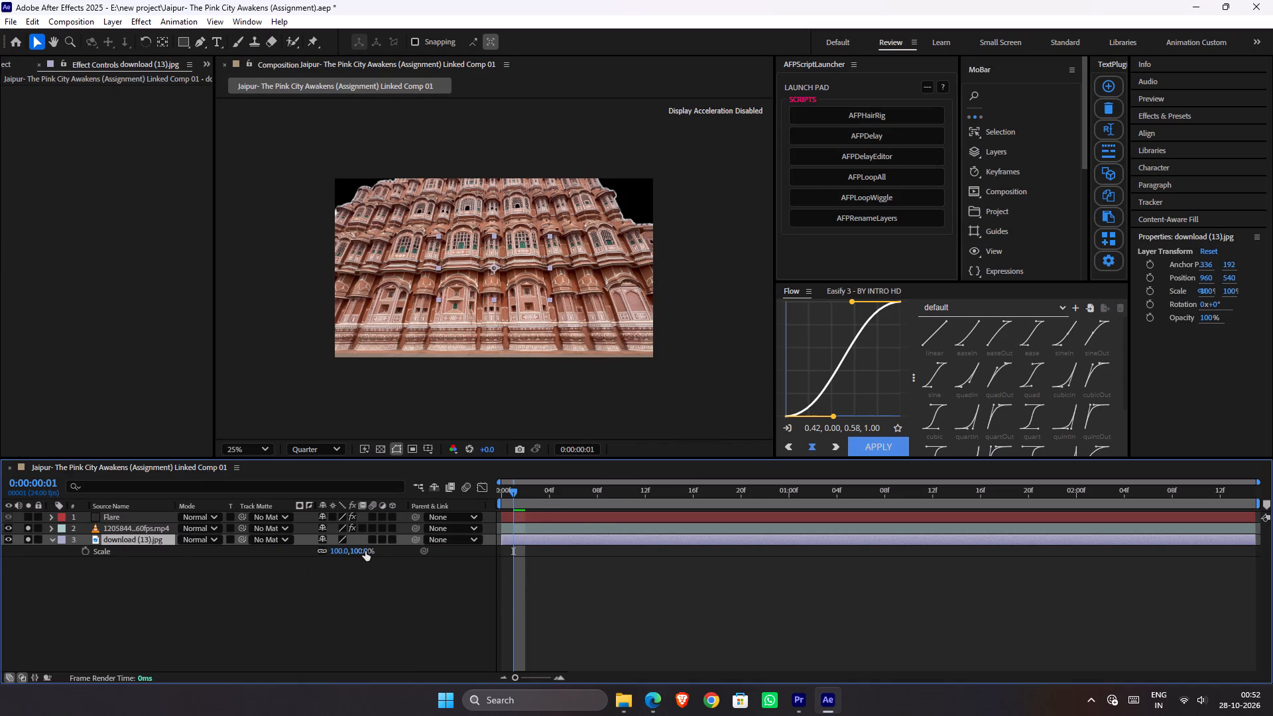
left_click_drag(363, 551, 518, 550)
left_click(574, 585)
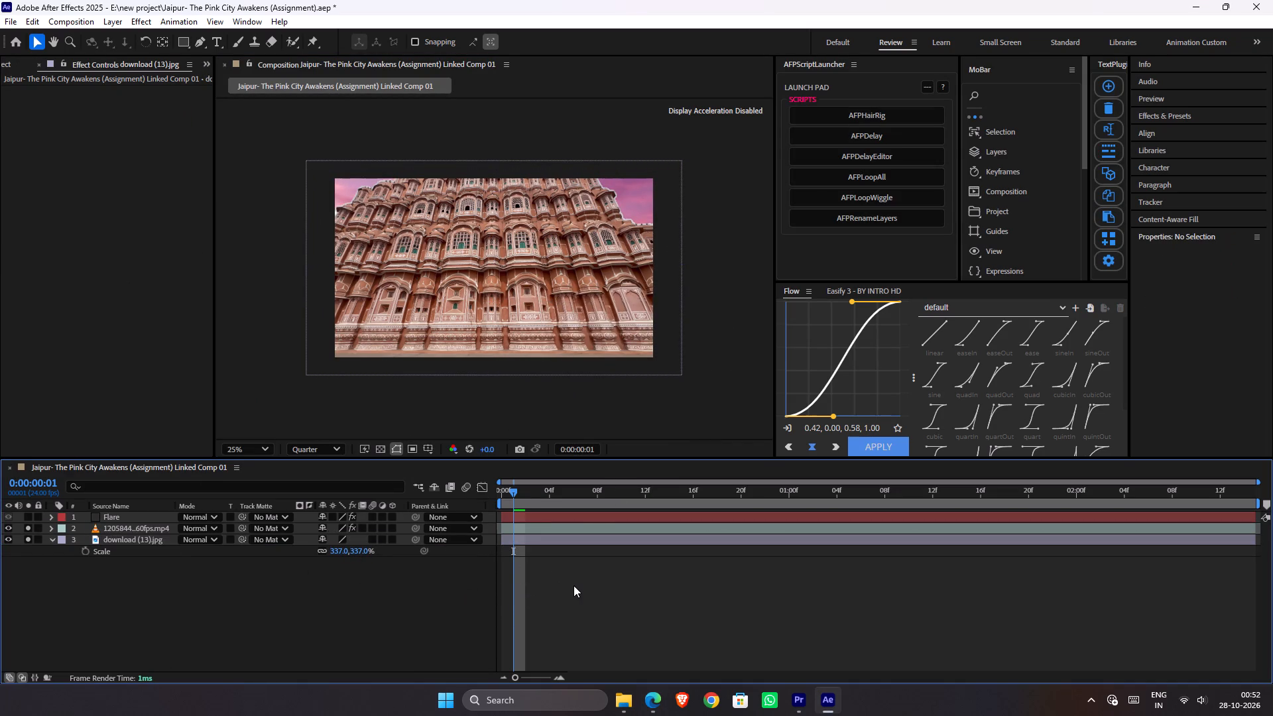
Save the After Effects project.
key("ctrl+s")
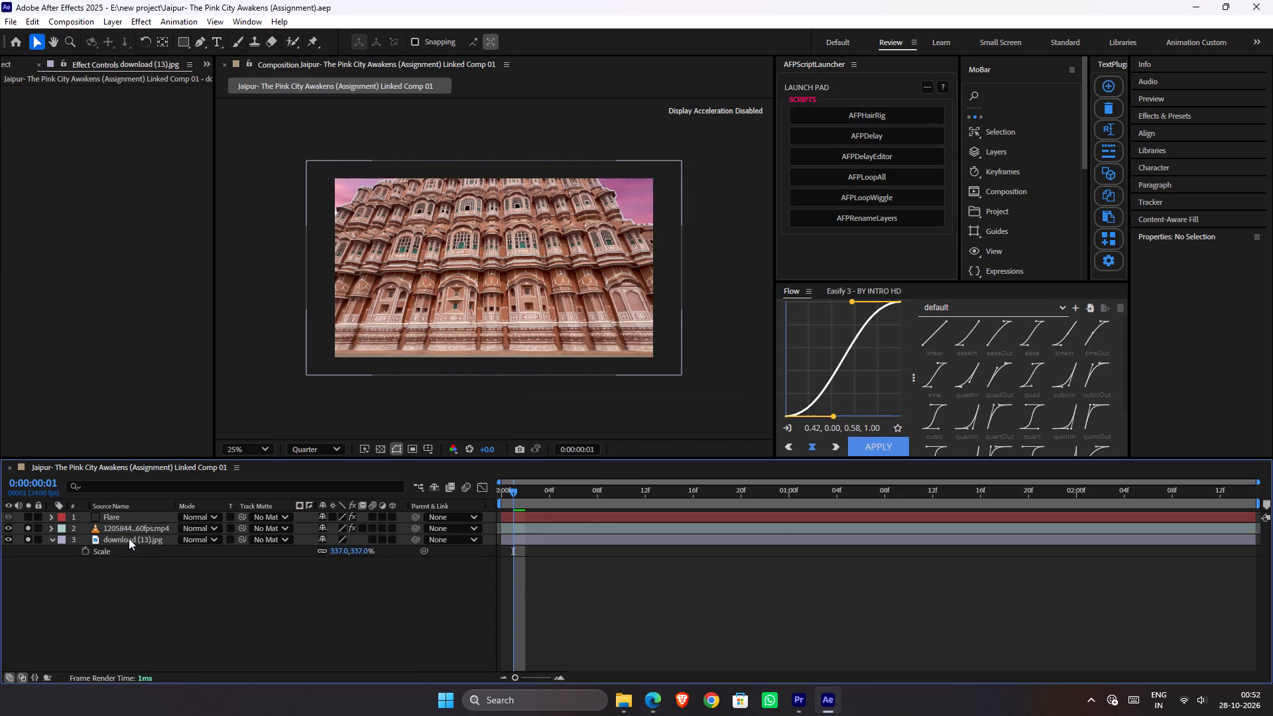
Move the pink sky layer upward behind the palace, enlarge it to about 414.1%, and save the project.
left_click(129, 538)
left_click_drag(616, 273, 616, 253)
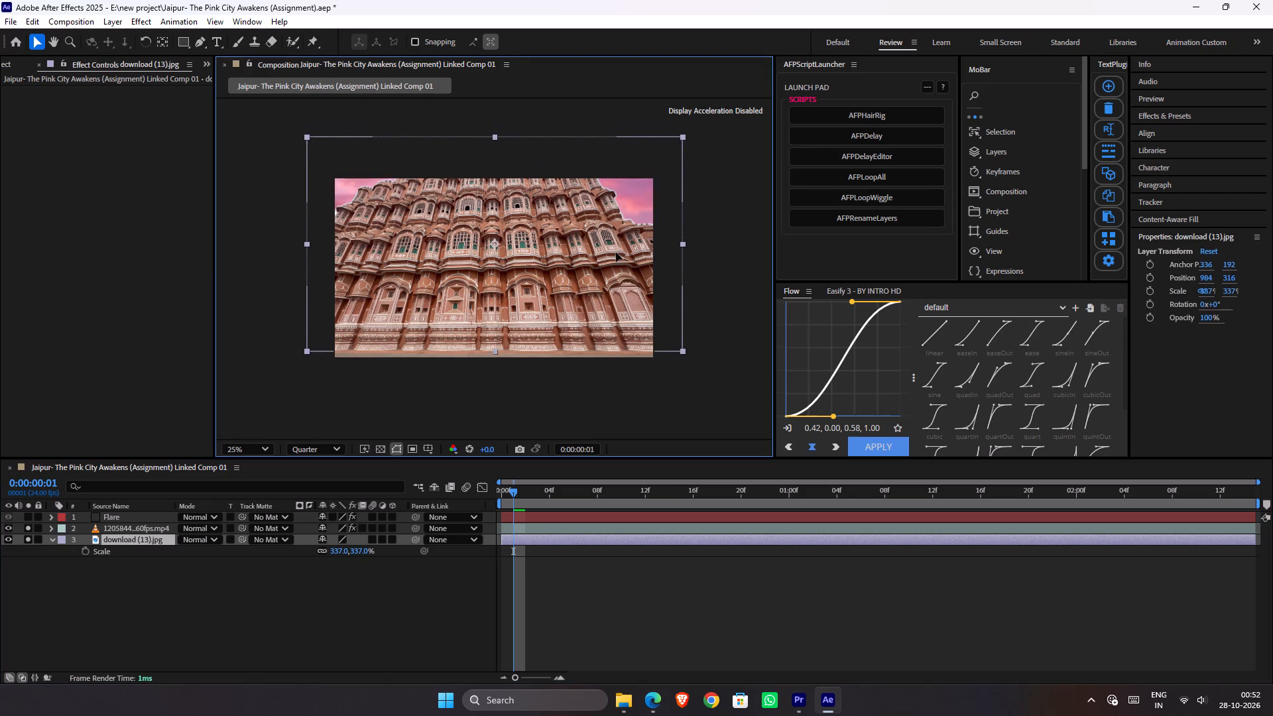
left_click_drag(616, 253, 590, 192)
left_click_drag(658, 293, 660, 294)
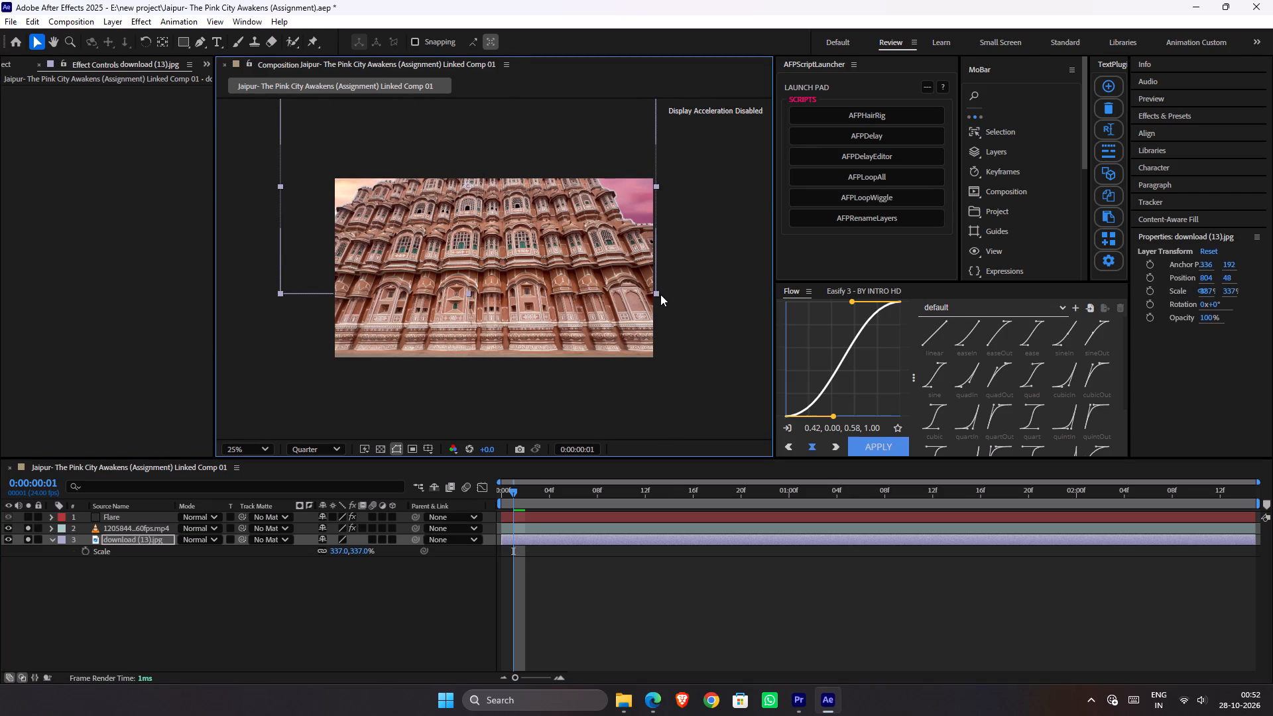
left_click_drag(660, 294, 692, 318)
left_click_drag(601, 280, 610, 277)
key("ctrl+s")
left_click(585, 630)
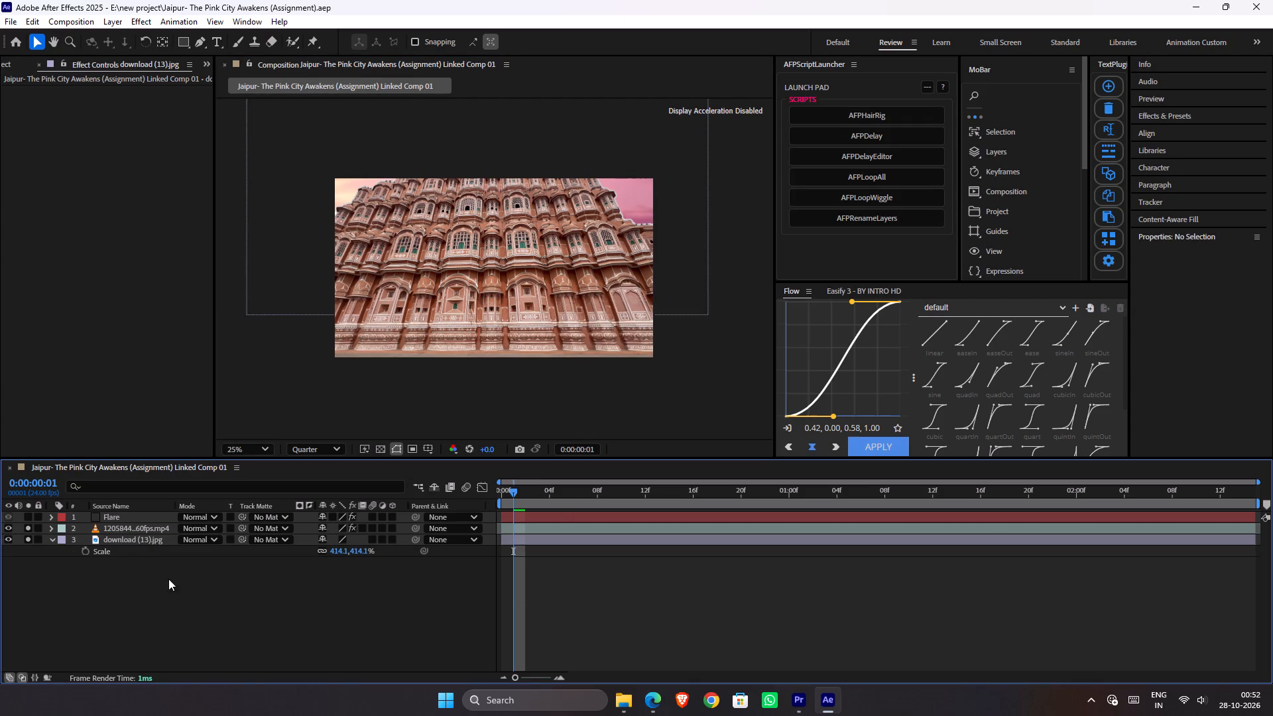
Save the project and play the composition from the first frame to check the replaced sky behind the palace footage.
left_click(101, 533)
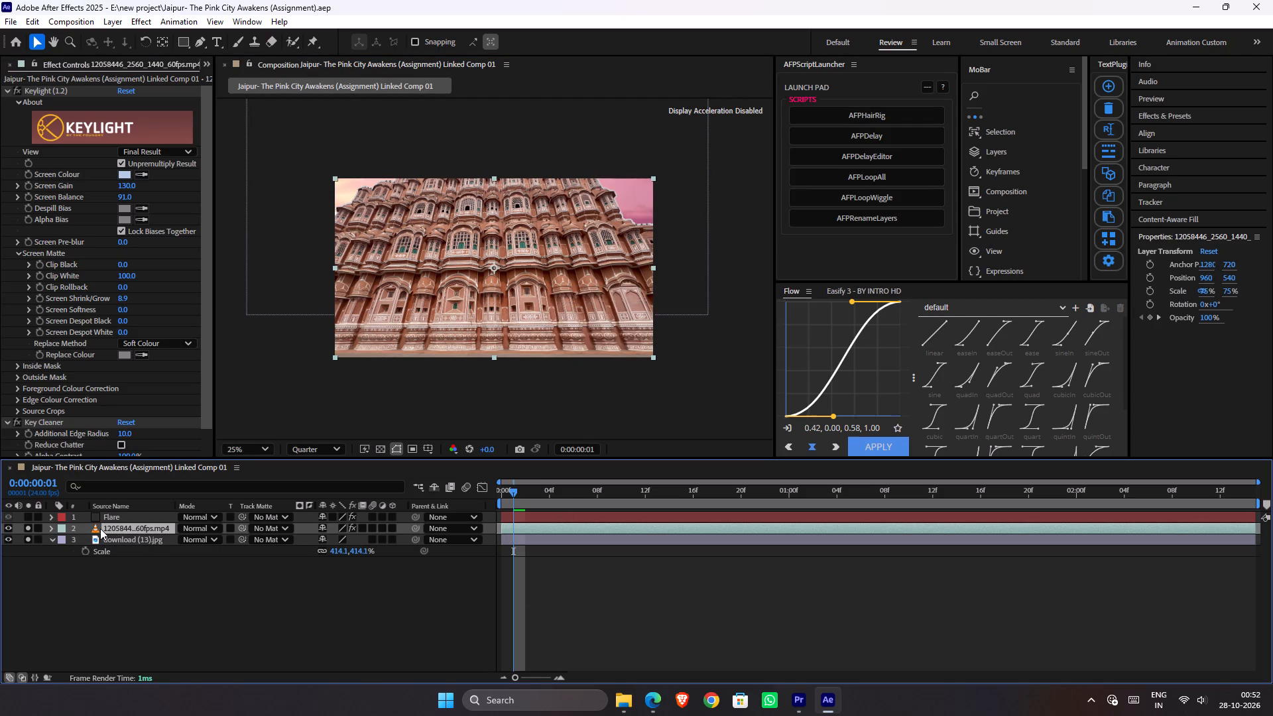
key("ctrl+s")
left_click(204, 593)
left_click_drag(523, 501, 505, 501)
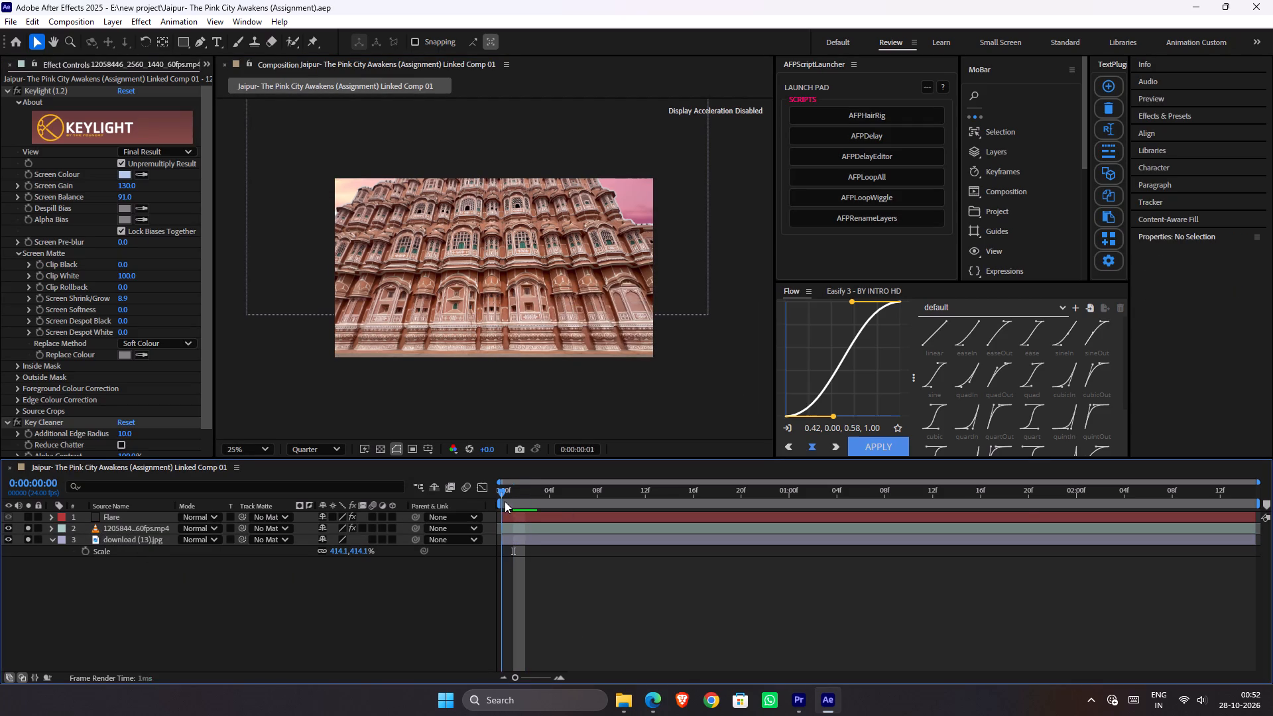
left_click_drag(505, 501, 474, 506)
key("space")
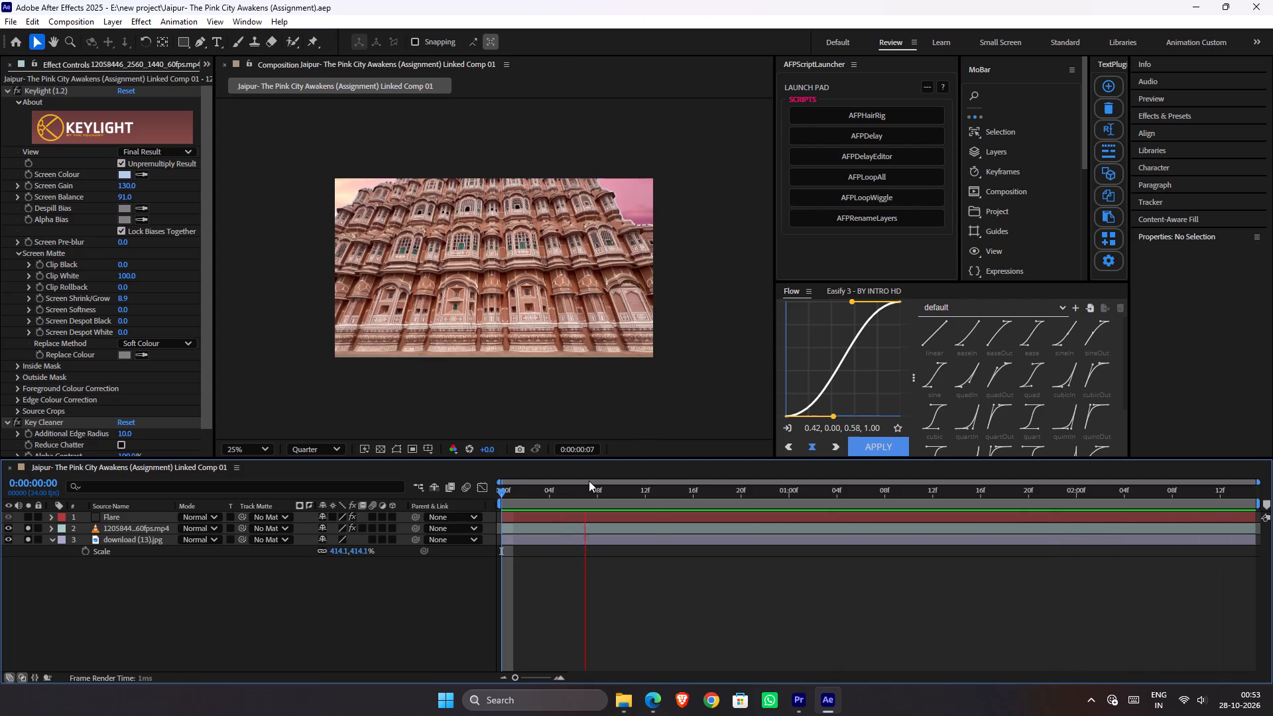
key("space")
Go to the palace footage's opacity keyframe at 0:00:01:10 and duplicate the Flare layer.
left_click(589, 544)
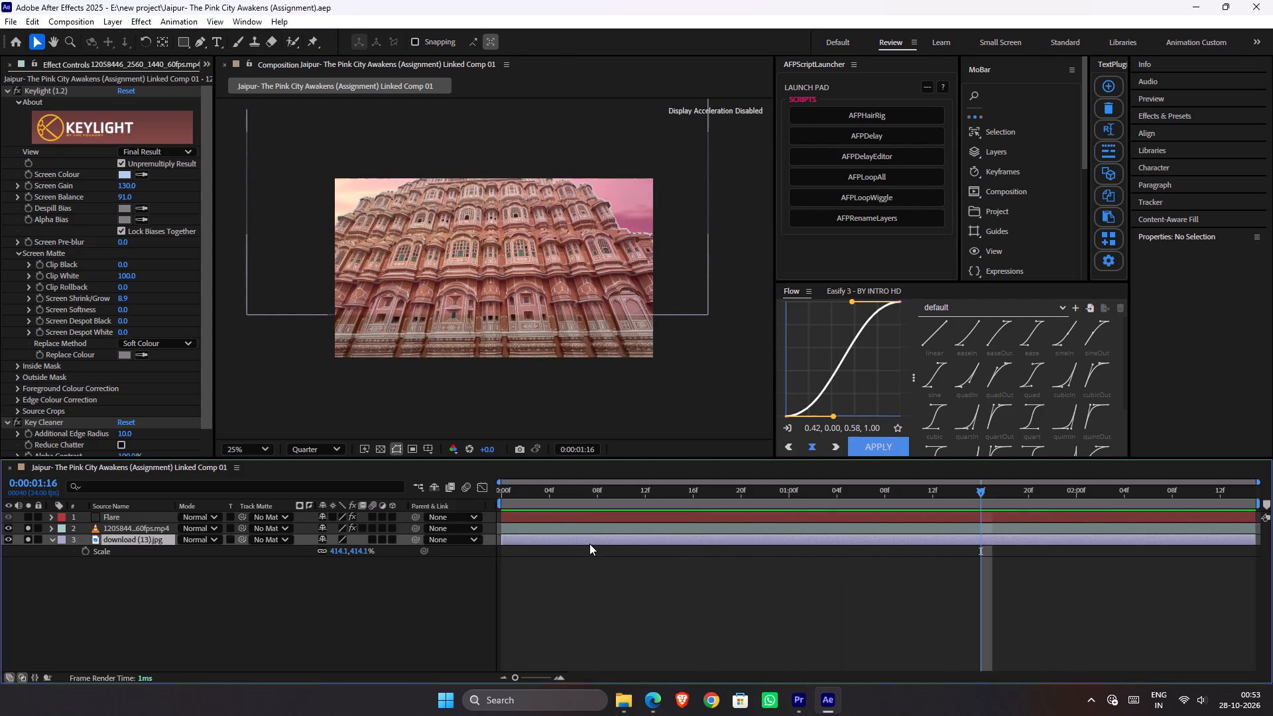
left_click(592, 532)
key("t")
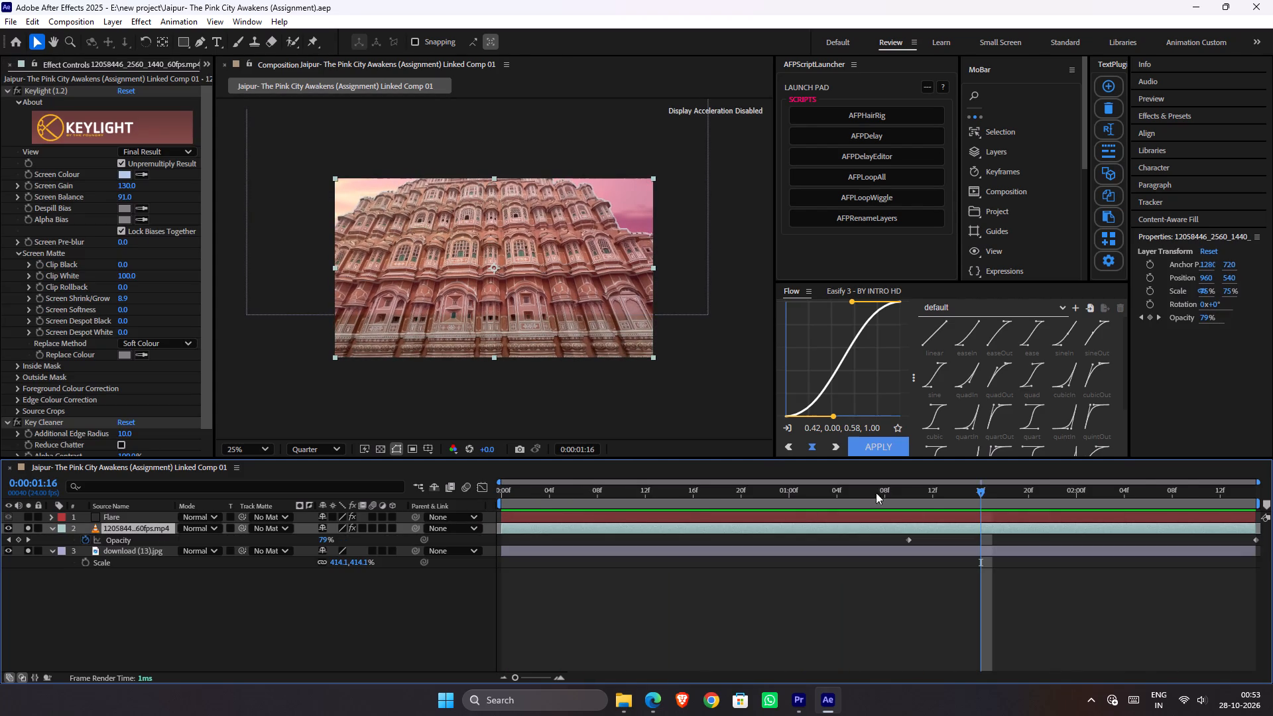
key("j")
left_click(891, 522)
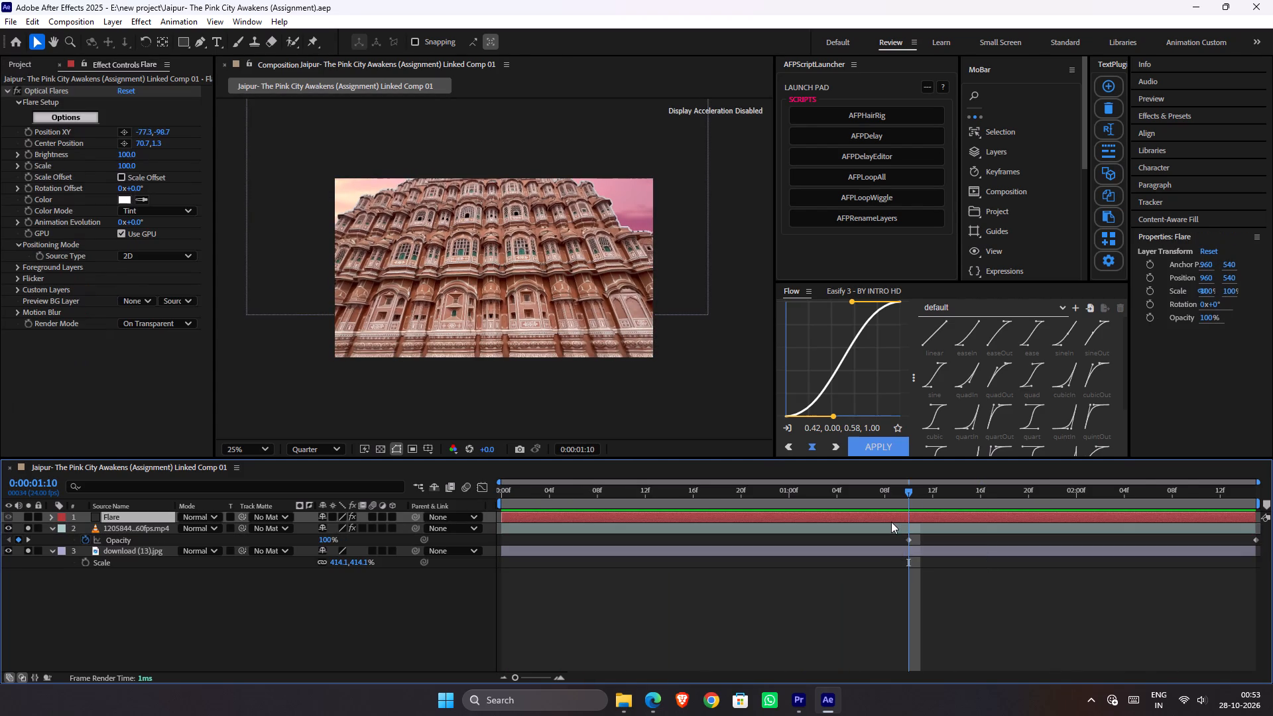
key("ctrl+d")
Apply a Fill effect to the duplicated Flare layer, remove its Optical Flares effect, and set the fill colour to black.
key("ctrl+space")
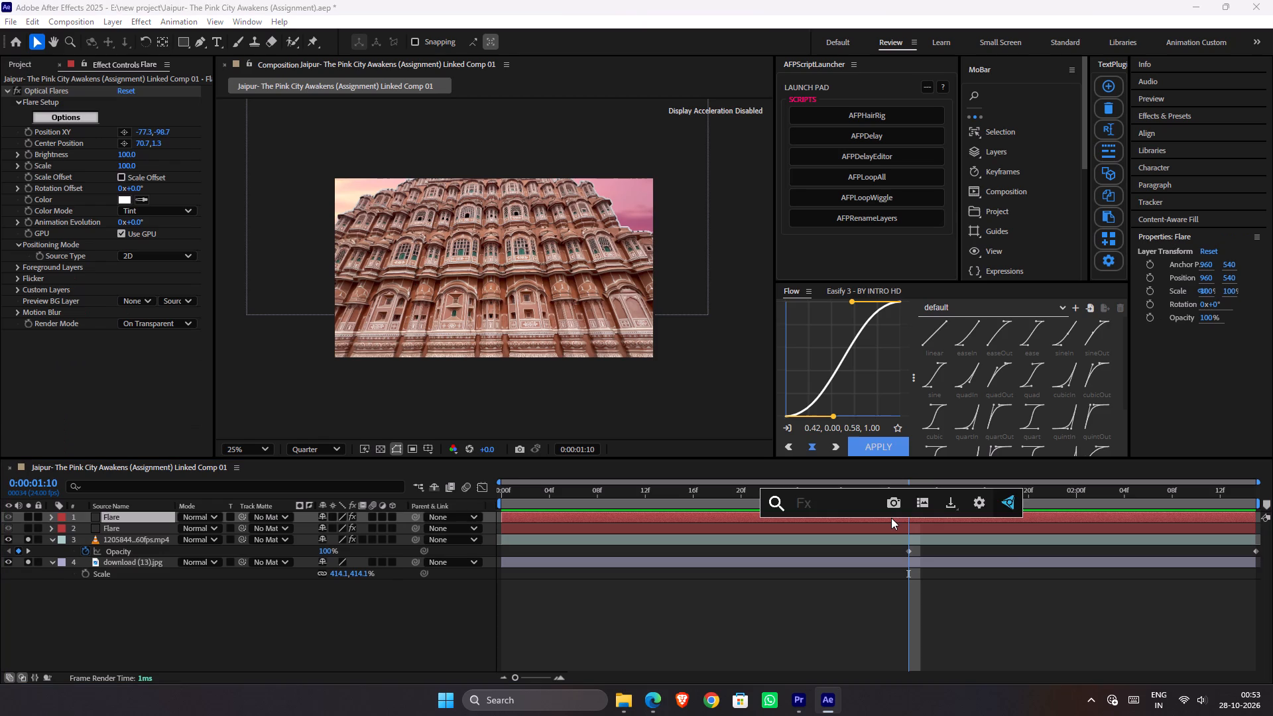
key("f")
type("il")
key("l")
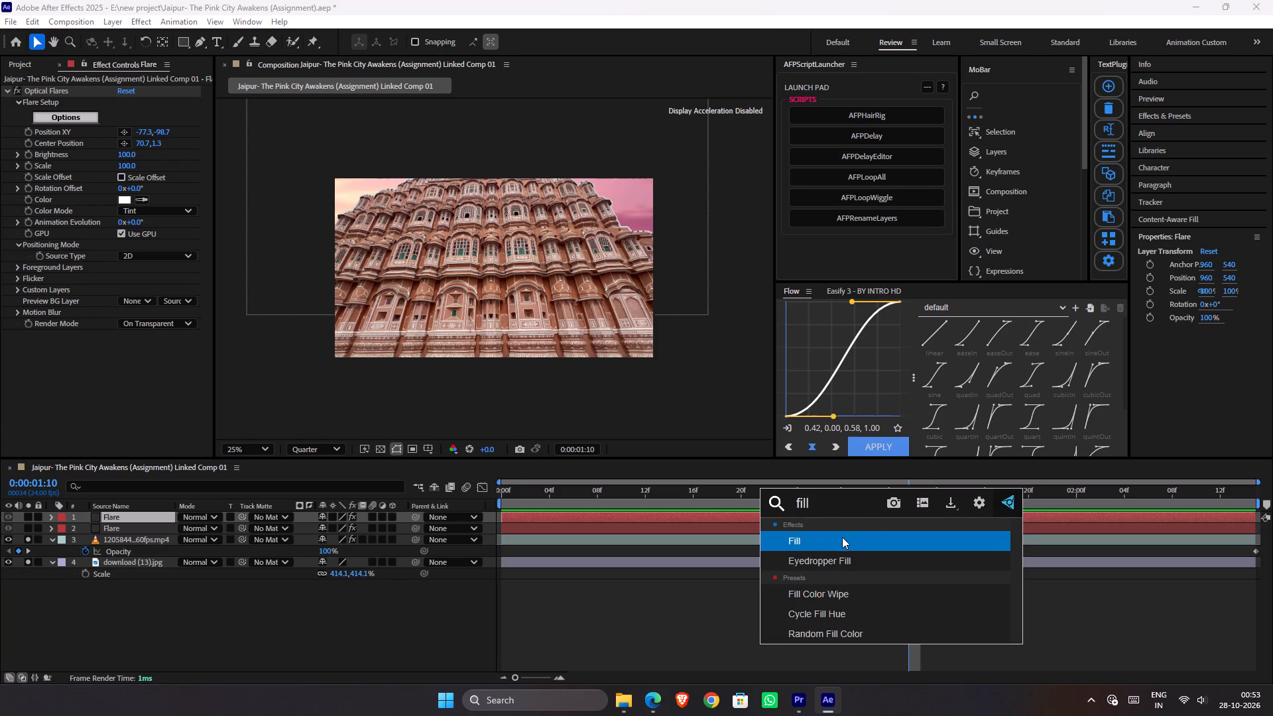
left_click(842, 537)
left_click(40, 91)
key("Delete")
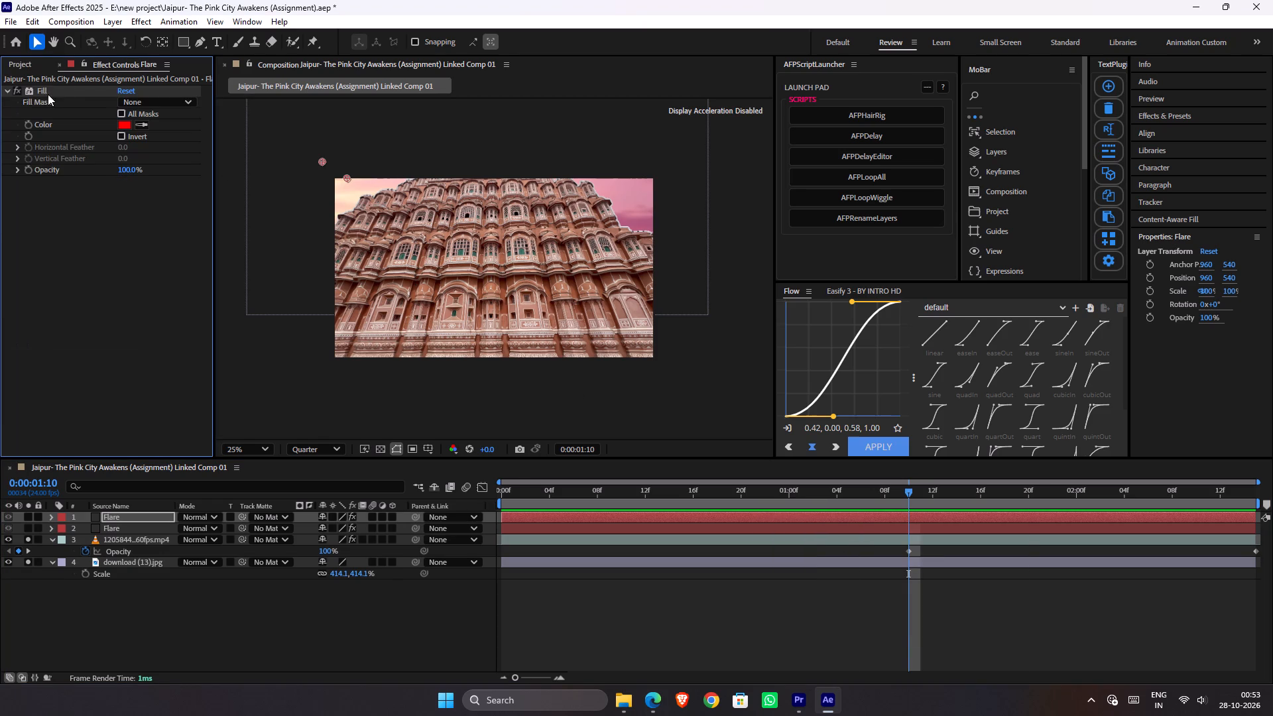
left_click(121, 127)
left_click_drag(303, 320, 19, 532)
left_click(469, 272)
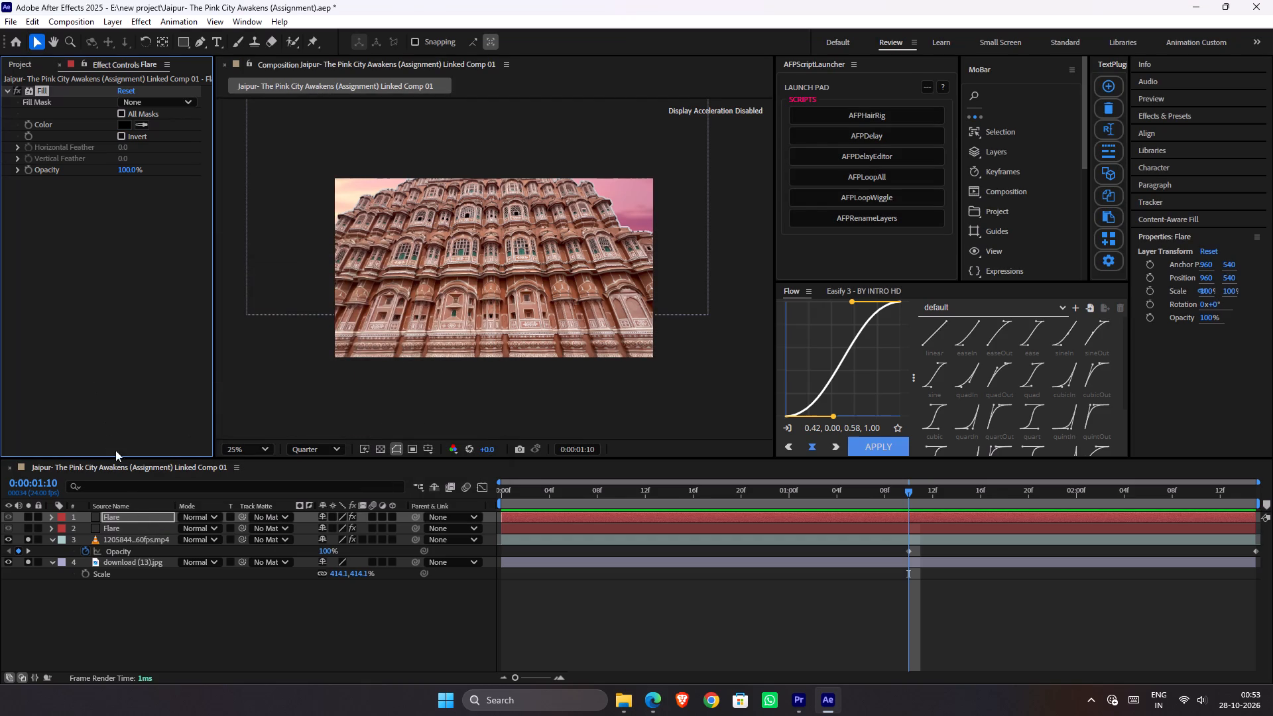
Keyframe the black Flare layer's opacity from 0% at 0:00:01:10 to 100% at 0:00:02:15.
key("t")
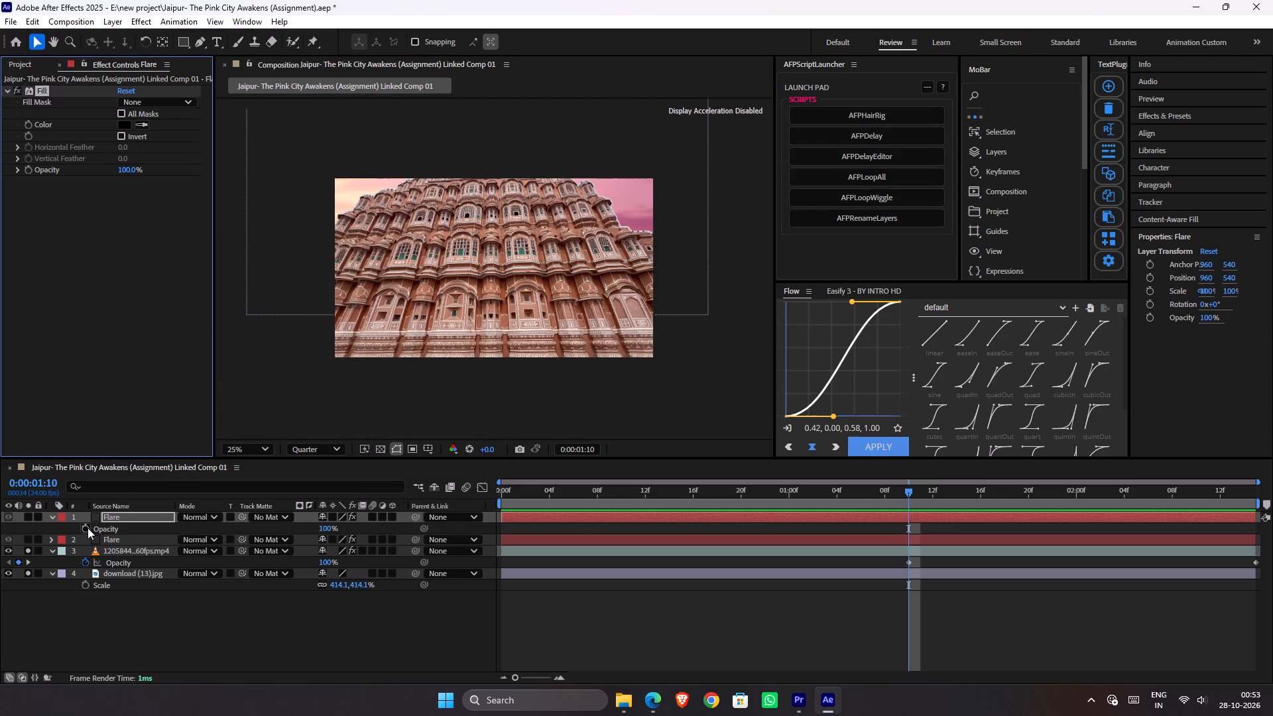
left_click(88, 528)
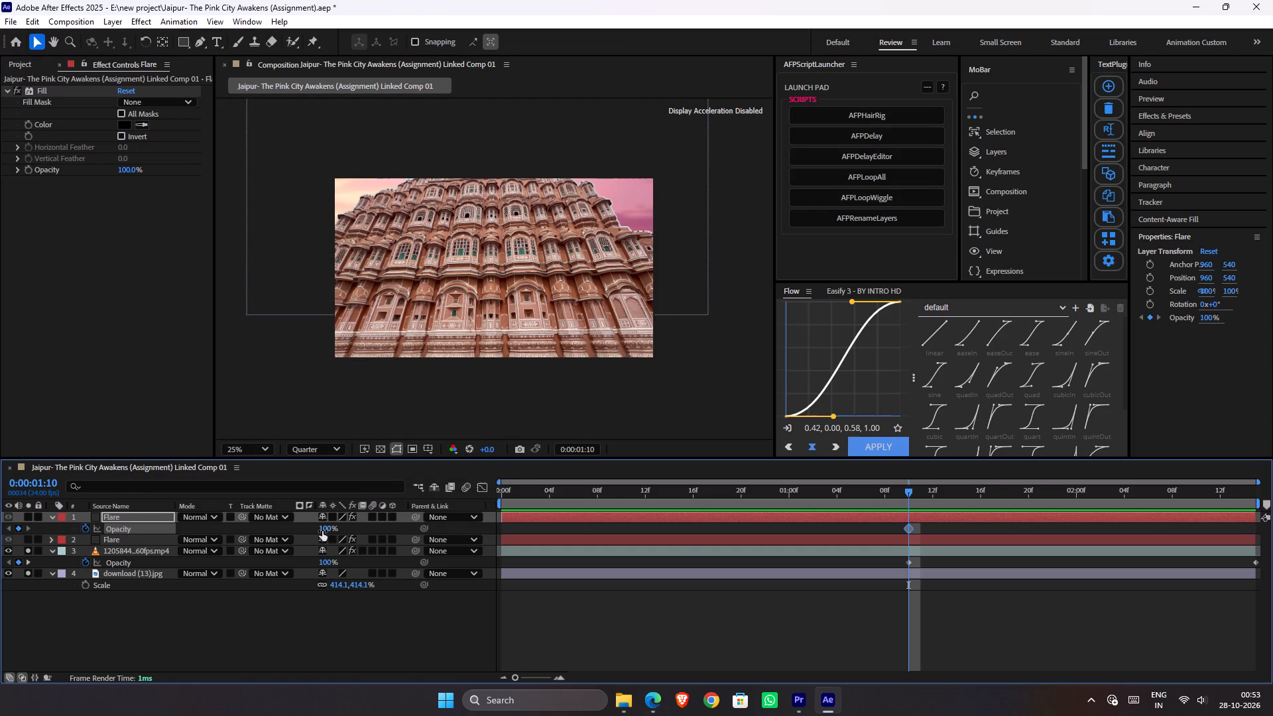
left_click_drag(322, 531, 108, 552)
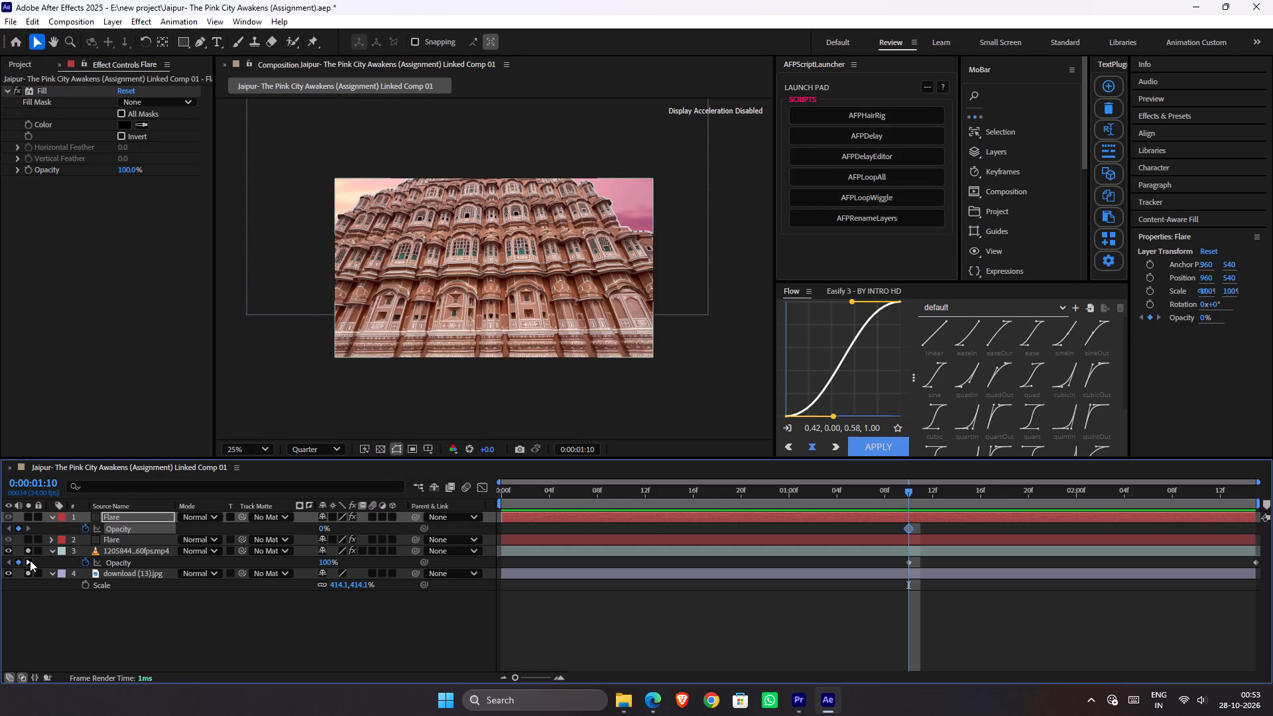
left_click(30, 561)
left_click_drag(320, 529, 407, 524)
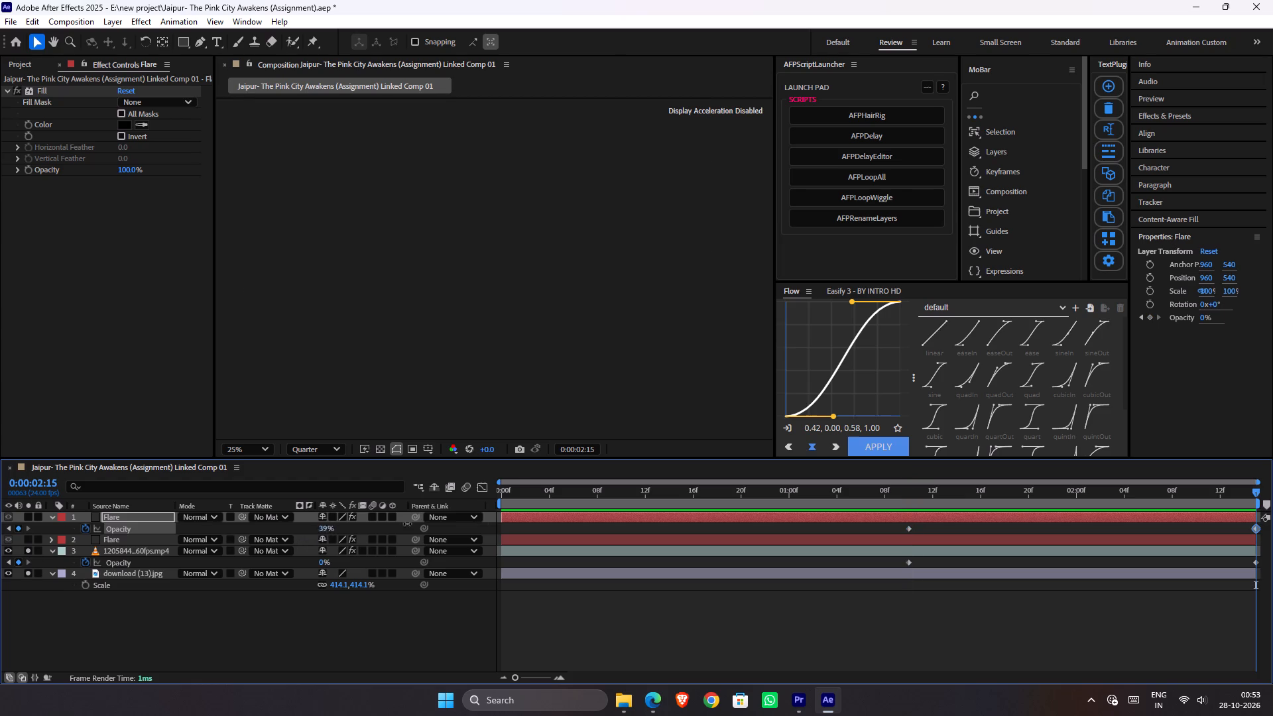
left_click_drag(407, 524, 858, 510)
Remove the opacity animation from the palace footage layer, keeping it at 100%, and save the project.
left_click(845, 495)
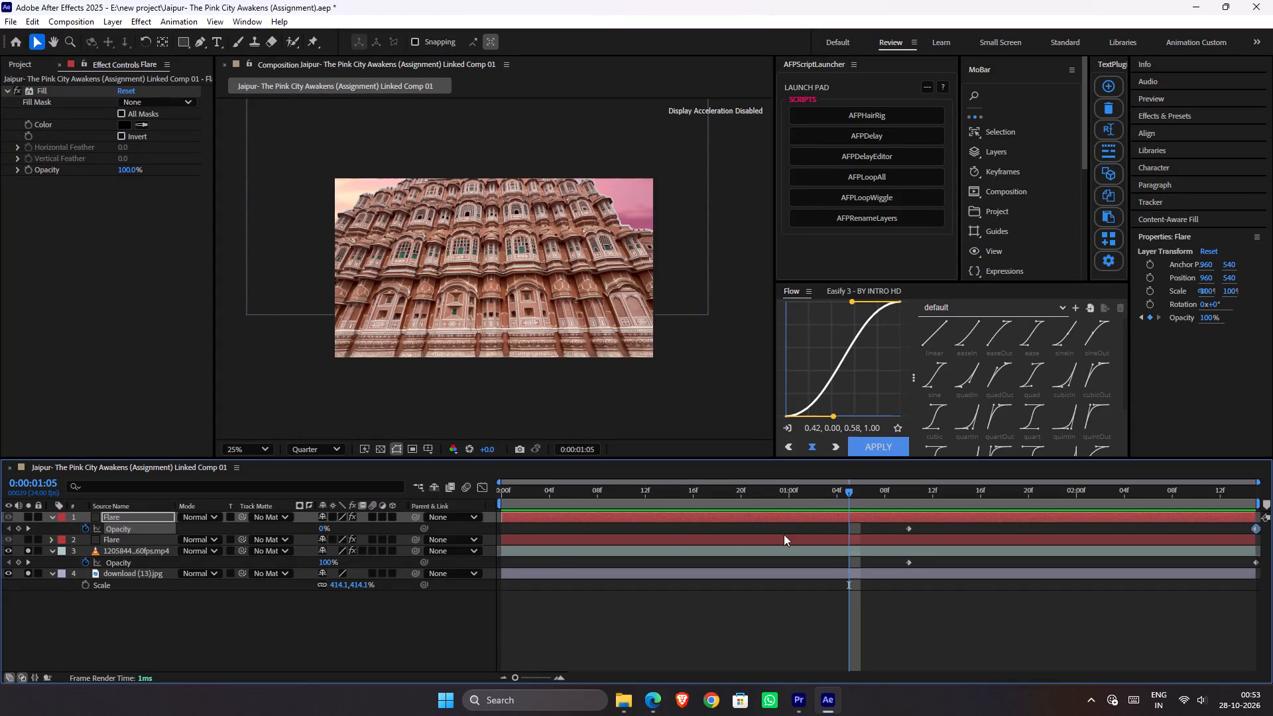
left_click(90, 564)
left_click_drag(128, 625, 121, 623)
key("ctrl+s")
Briefly preview the composition, and turn off solo on the palace footage and pink sky layers.
left_click(784, 605)
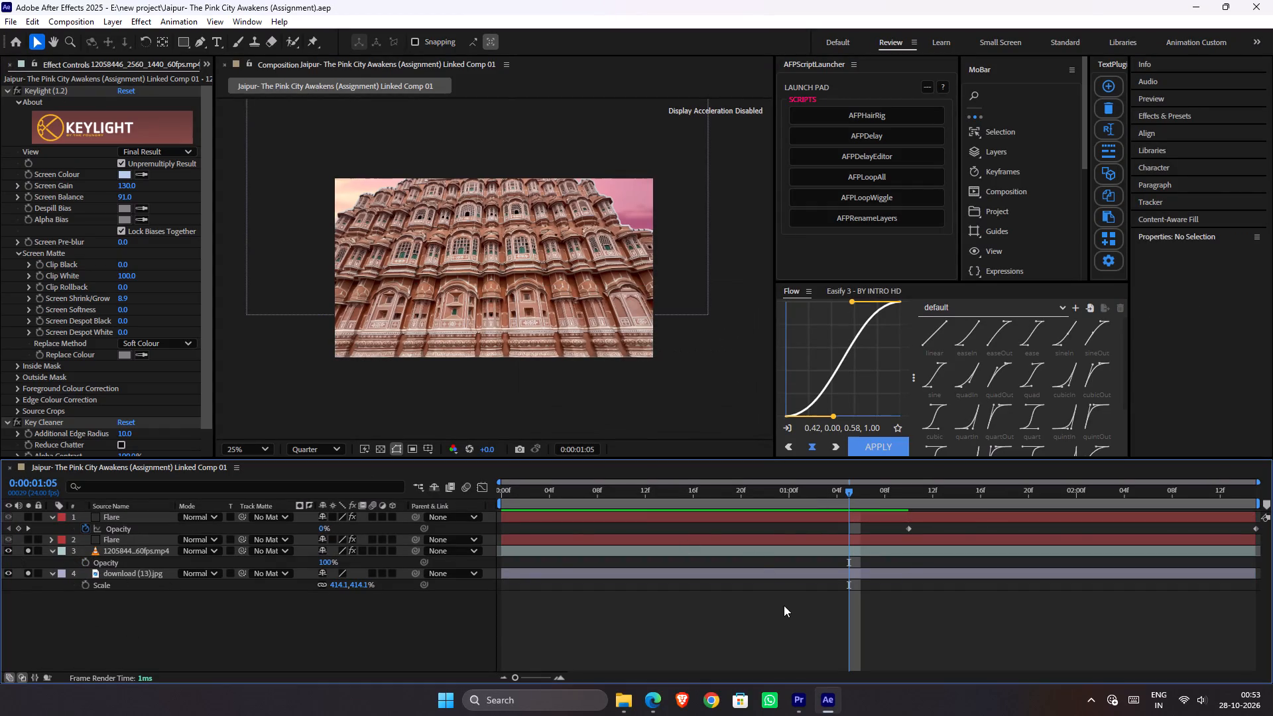
key("space")
key("space")
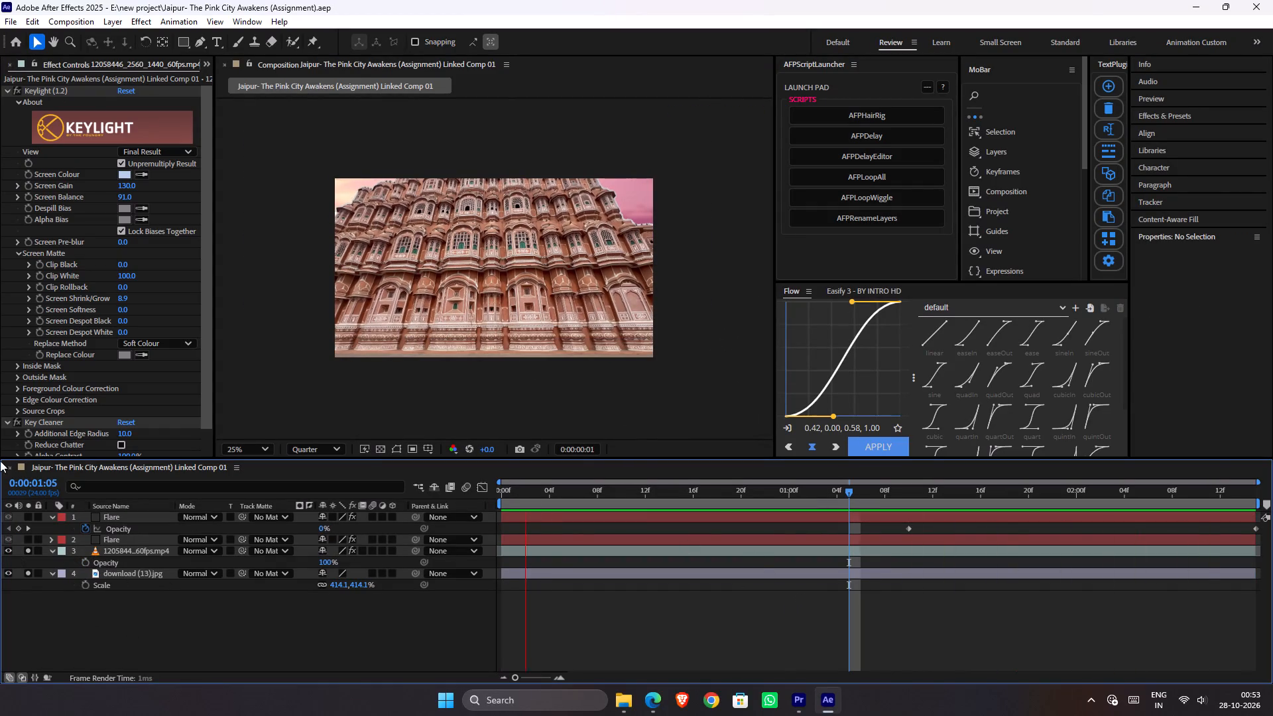
left_click(28, 546)
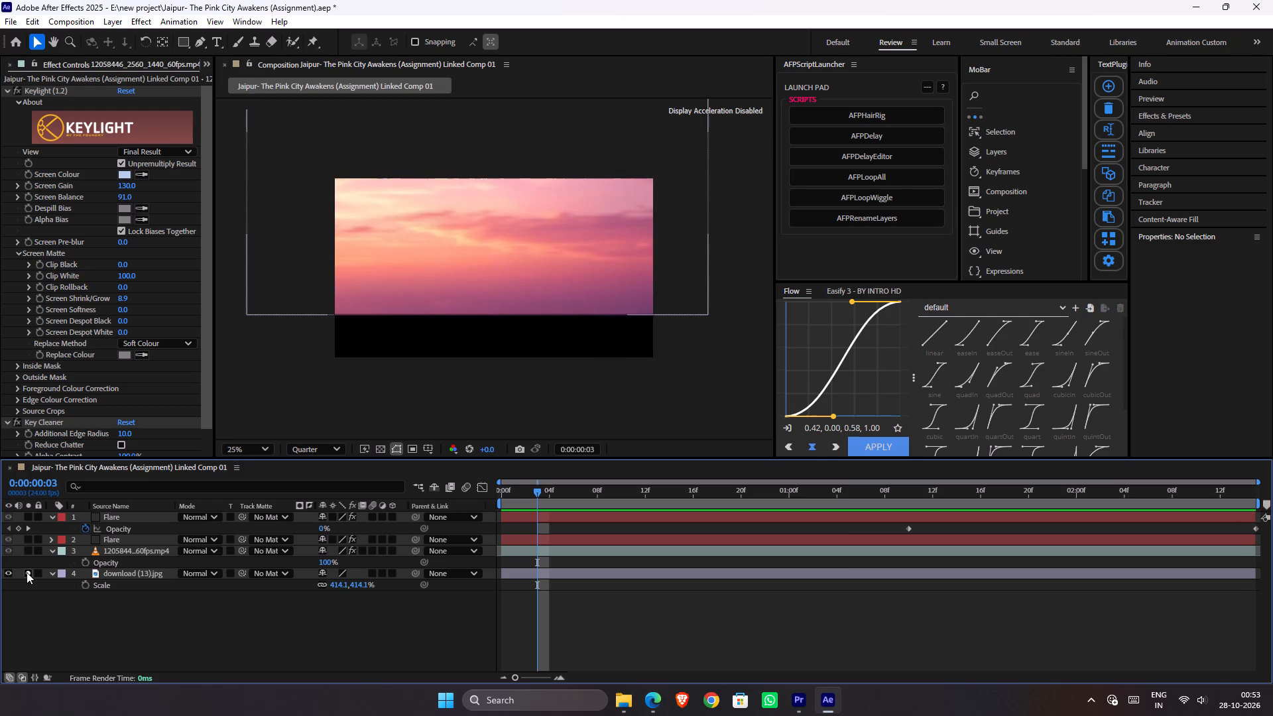
left_click(27, 572)
Play the composition from the first frame to check the flare, palace and sky together.
key("space")
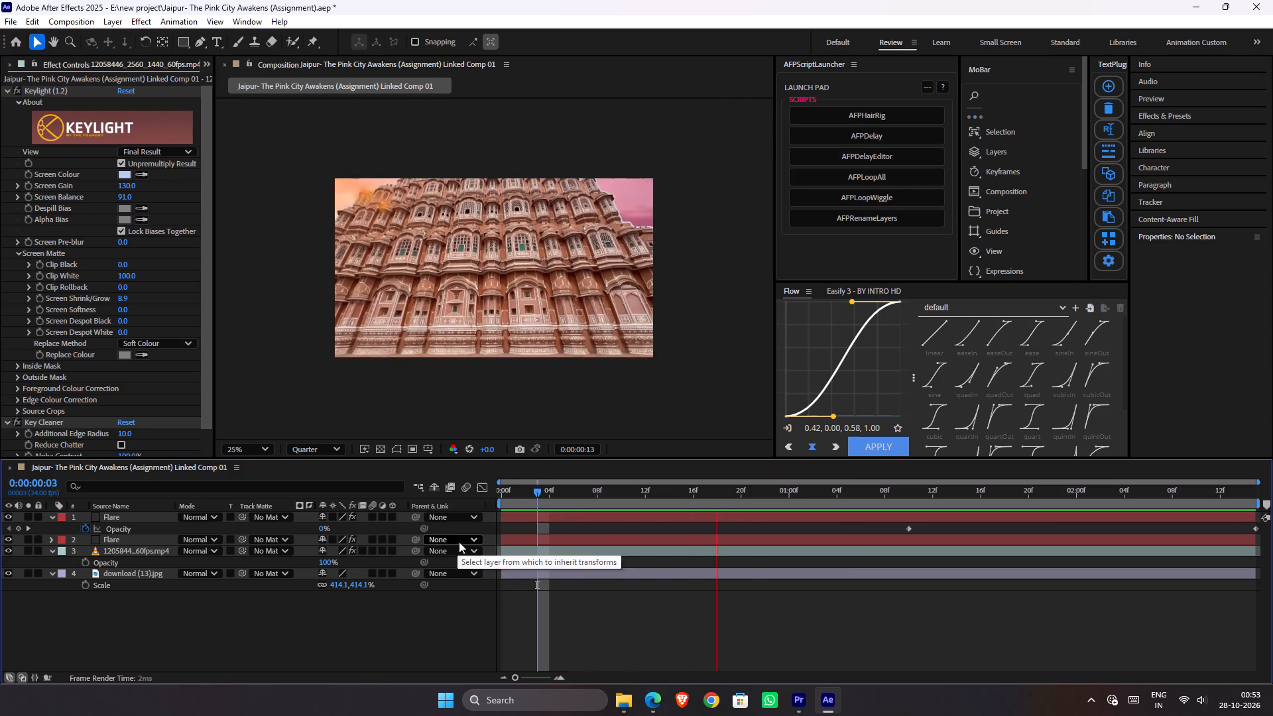
key("space")
left_click_drag(558, 491, 234, 508)
key("space")
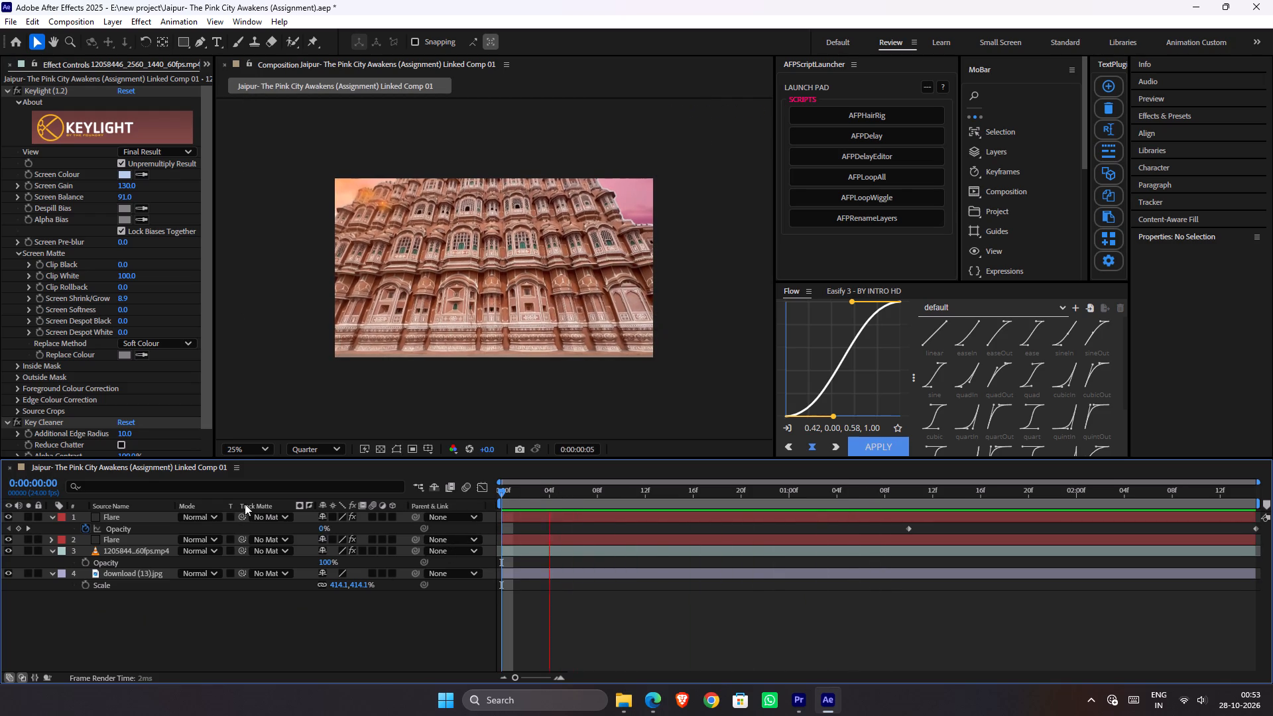
key("space")
Save the project, review the fade to black, and start a 3D Camera Tracker analysis on the palace footage layer.
left_click(119, 545)
left_click(120, 555)
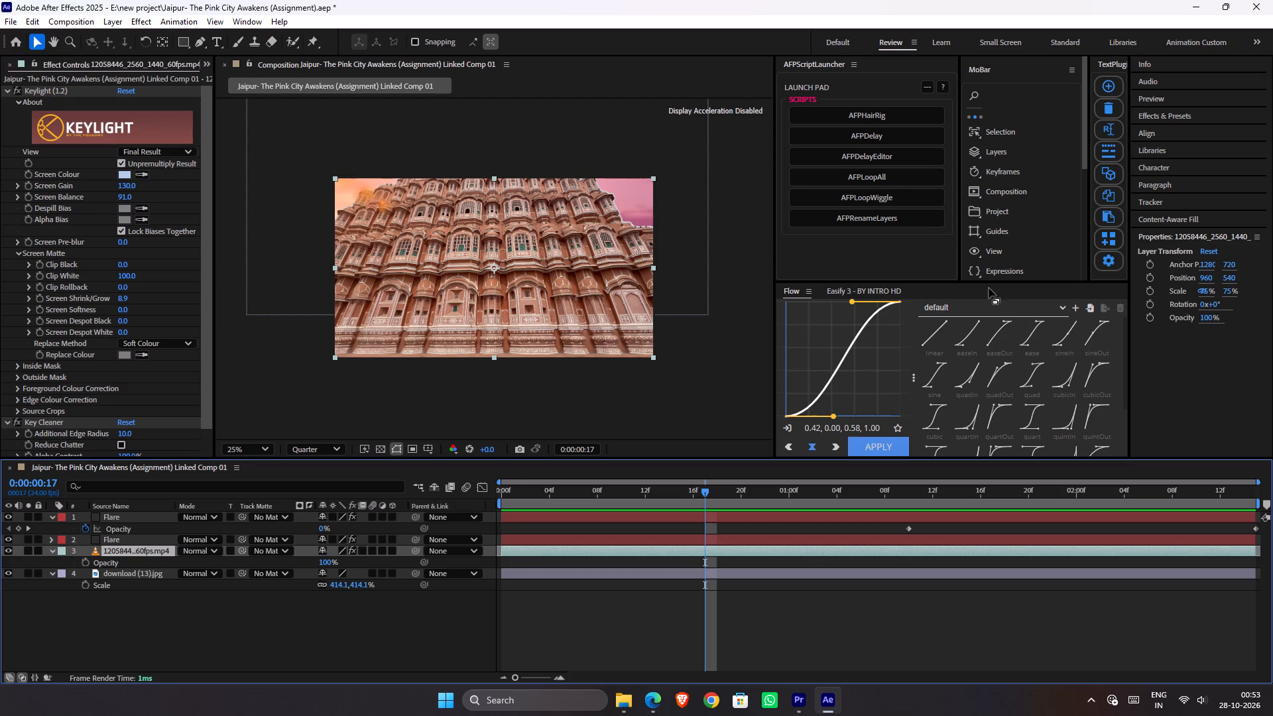
key("ctrl+s")
left_click(1177, 204)
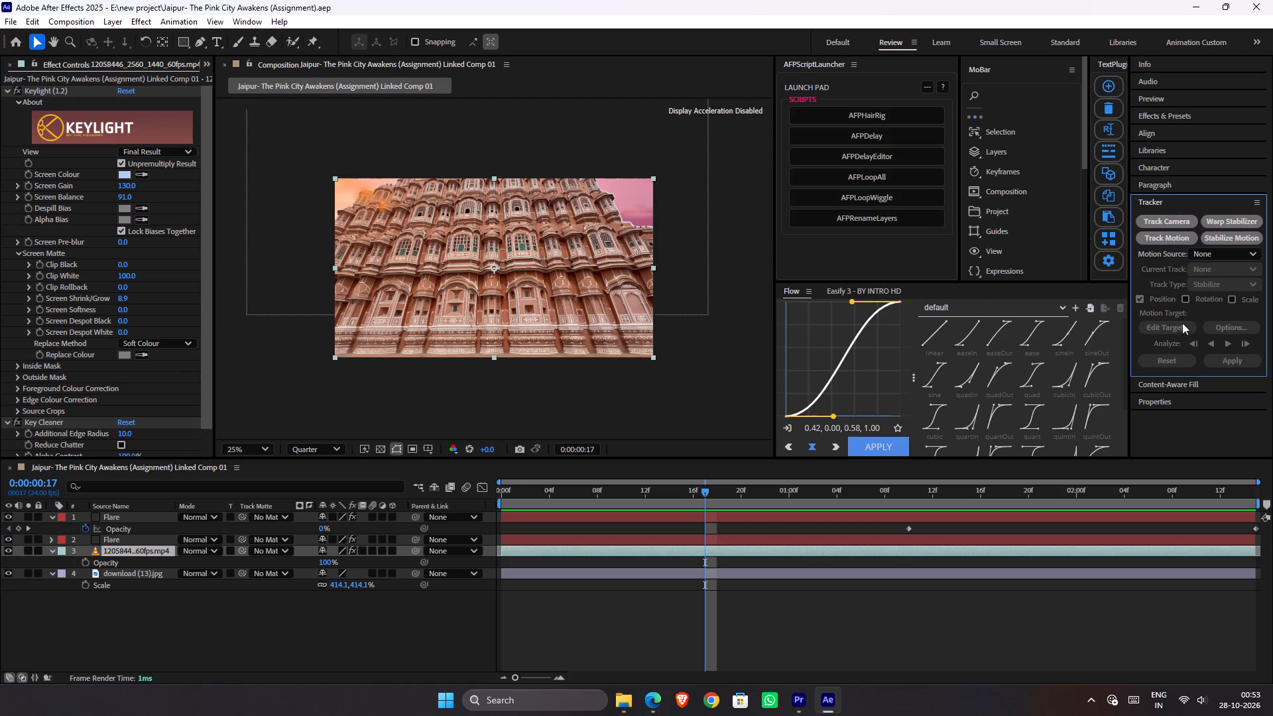
left_click_drag(577, 492, 525, 501)
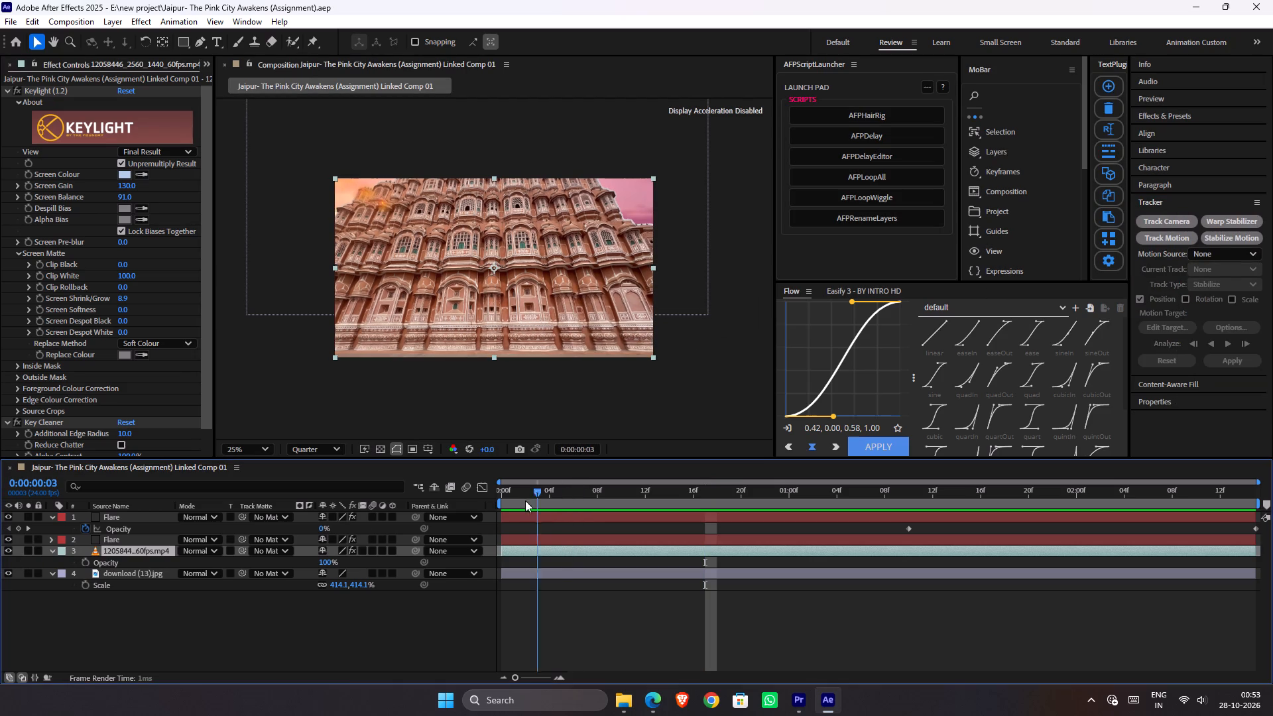
left_click_drag(525, 501, 1272, 510)
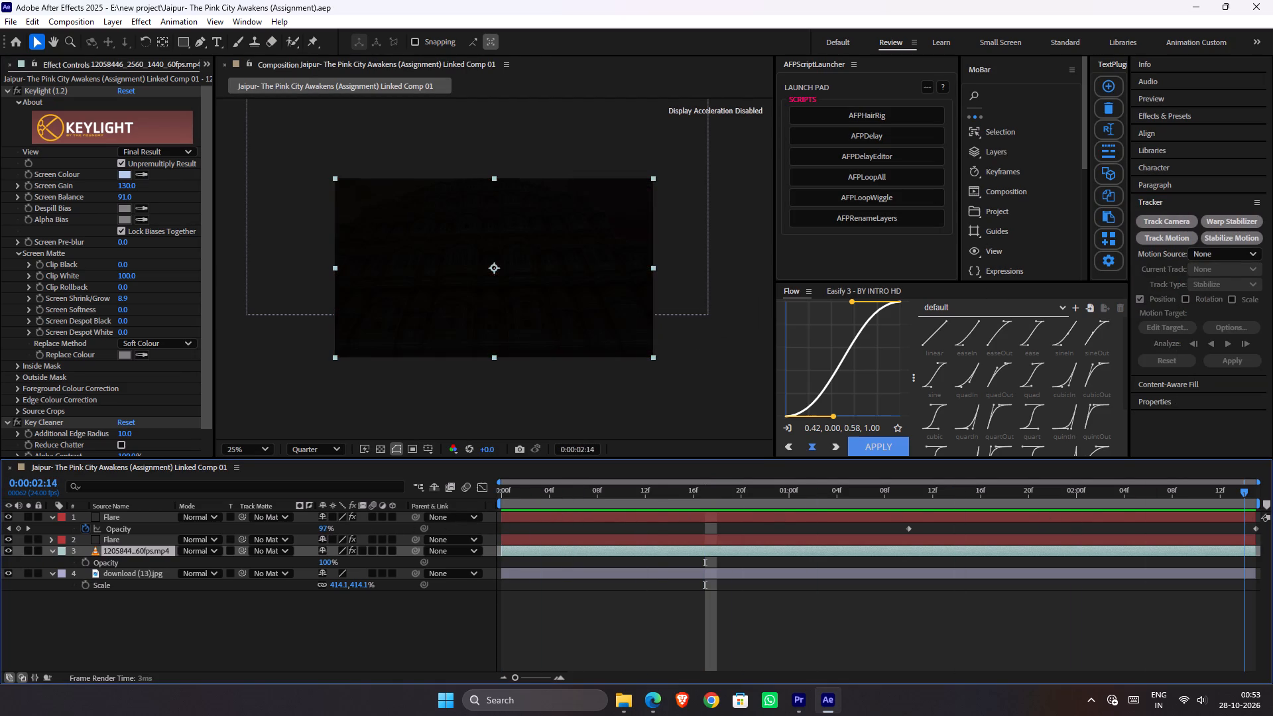
left_click_drag(1272, 510, 277, 530)
key("space")
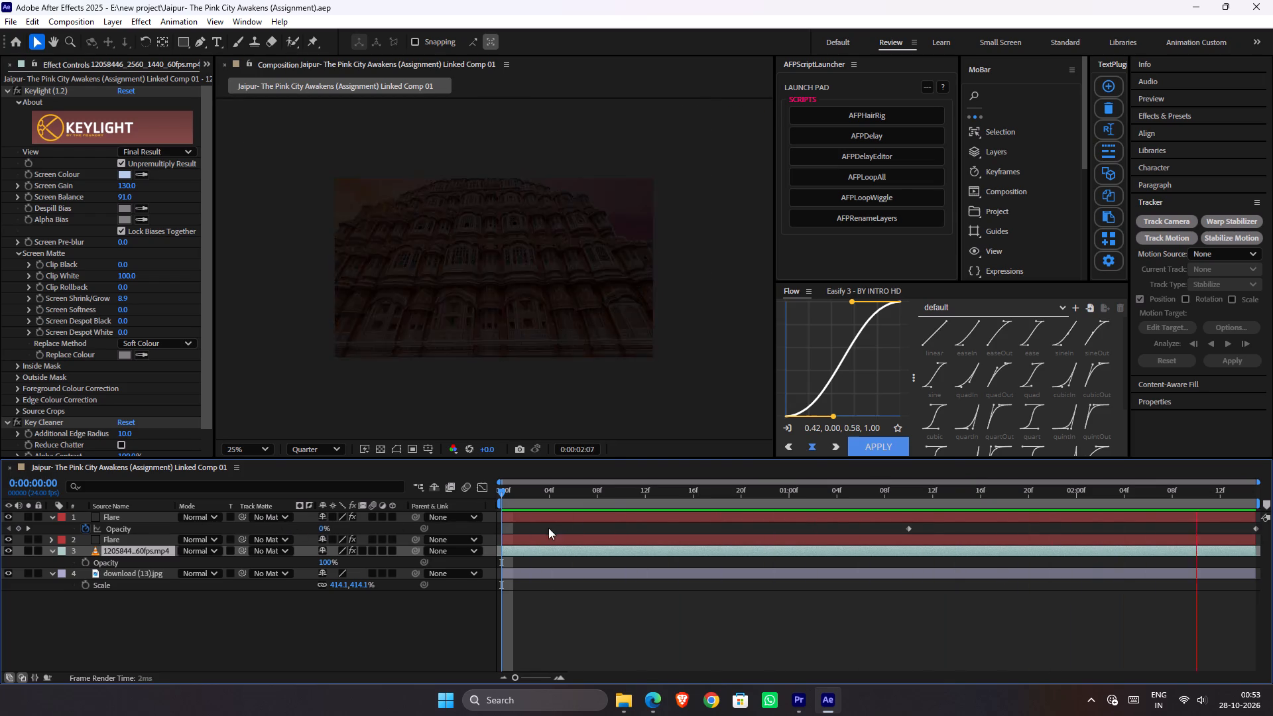
key("space")
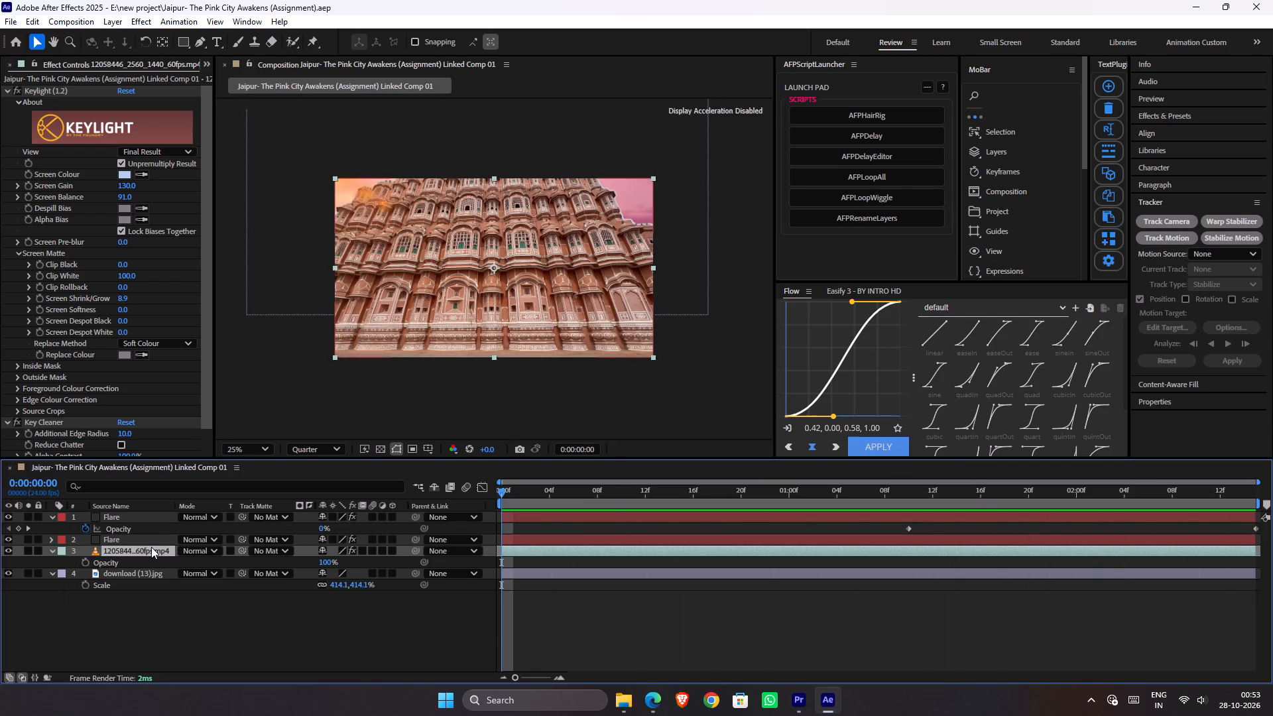
left_click(1182, 221)
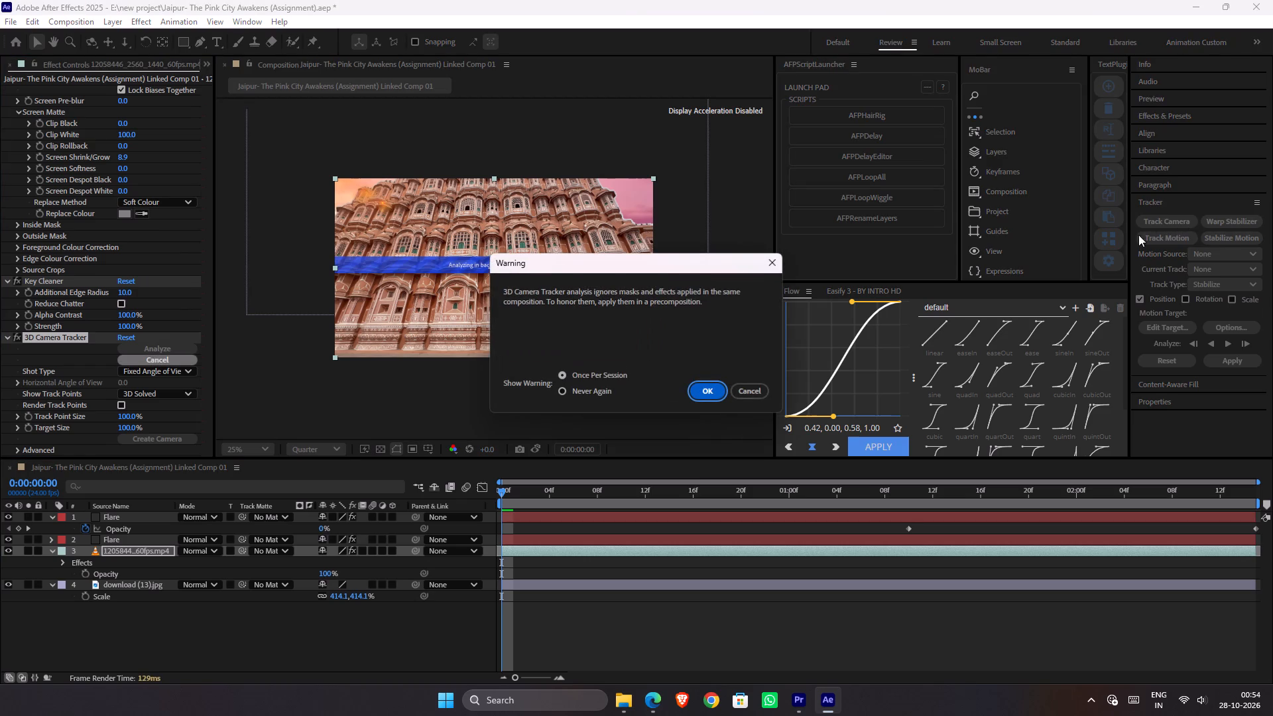
left_click(703, 395)
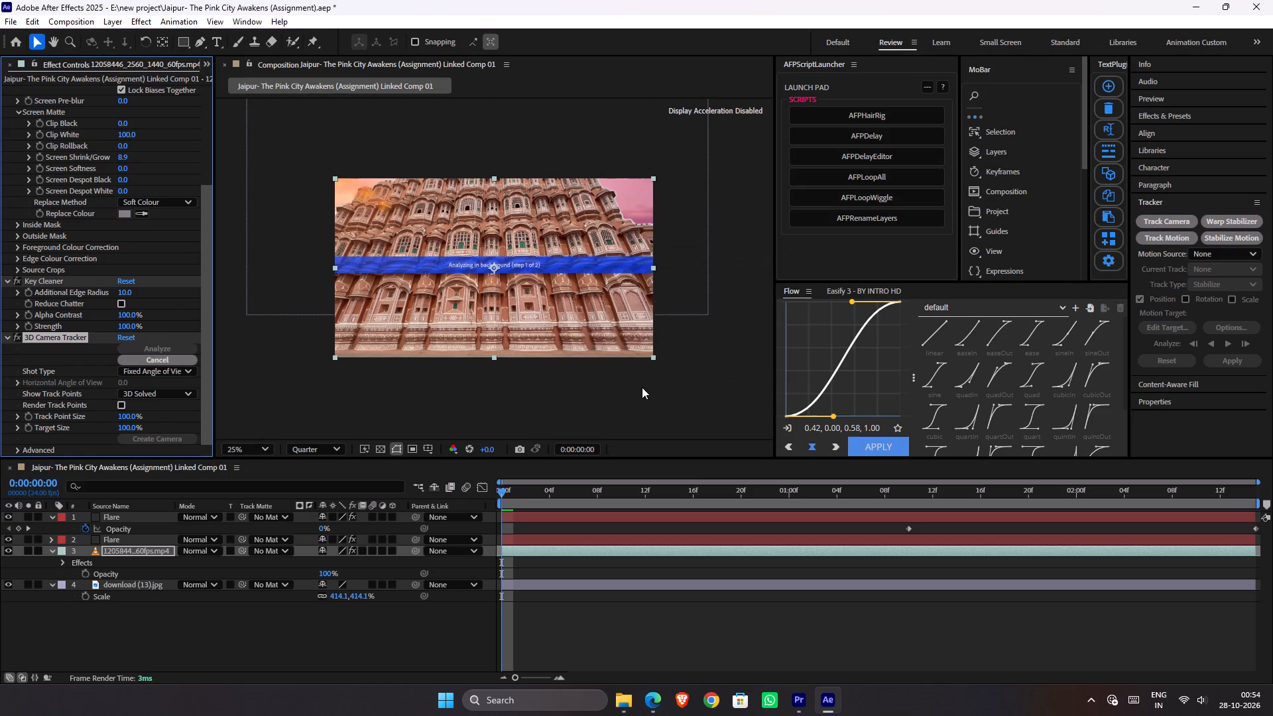
Enable Render Track Points in the palace footage's 3D Camera Tracker and dismiss the Windows Security notification.
left_click(119, 404)
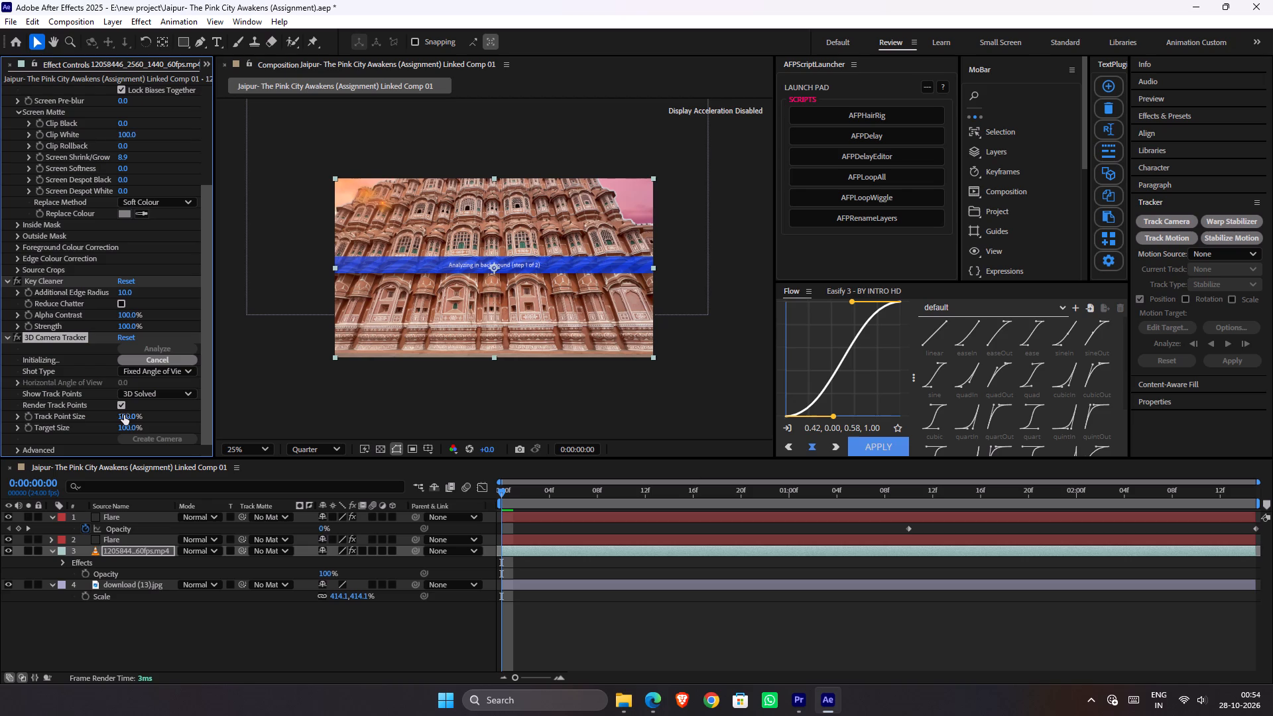
scroll(140, 428, "down", 3)
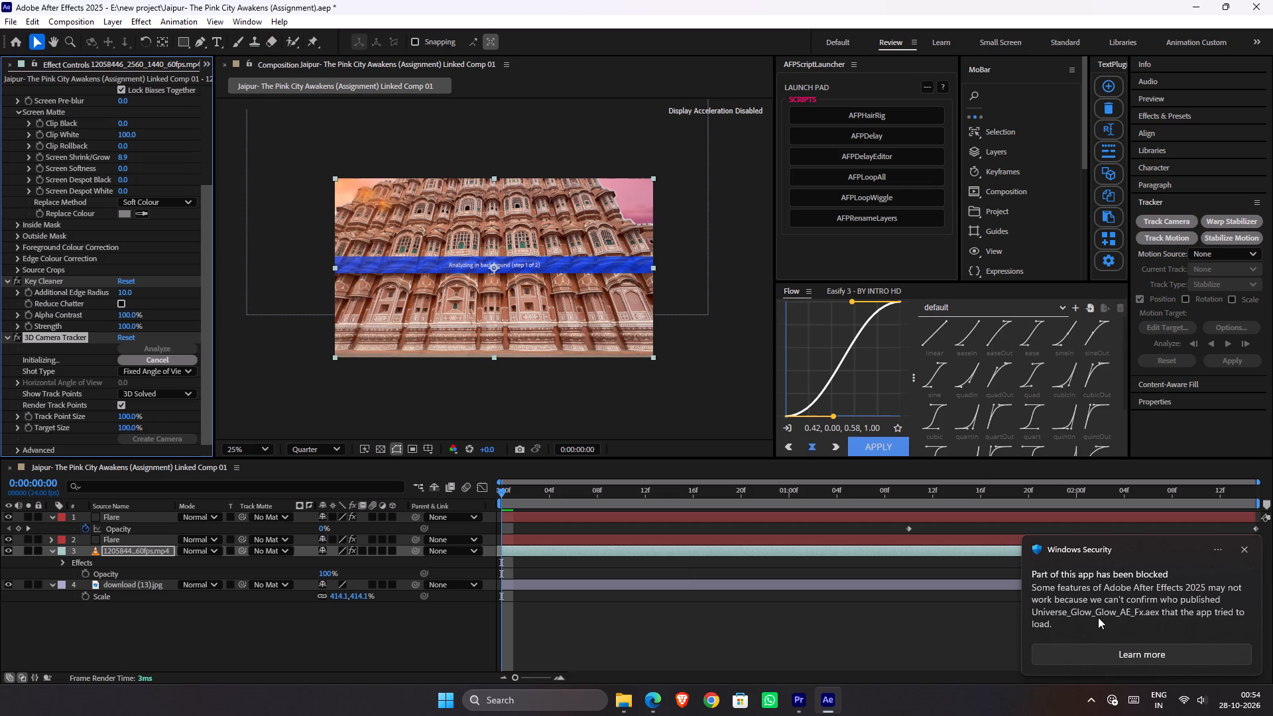
left_click(1244, 551)
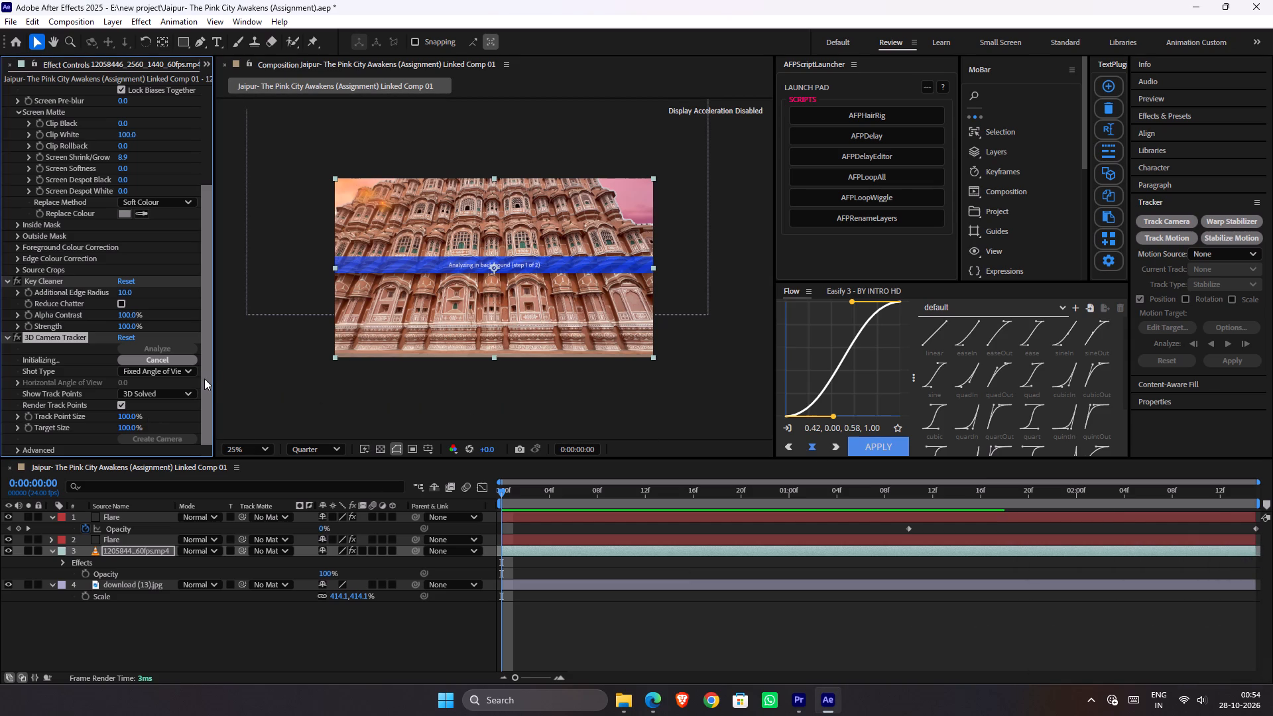
Dismiss the Windows Security notifications about blocked After Effects plug-in files while the camera tracker analyses the footage.
scroll(204, 379, "down", 5)
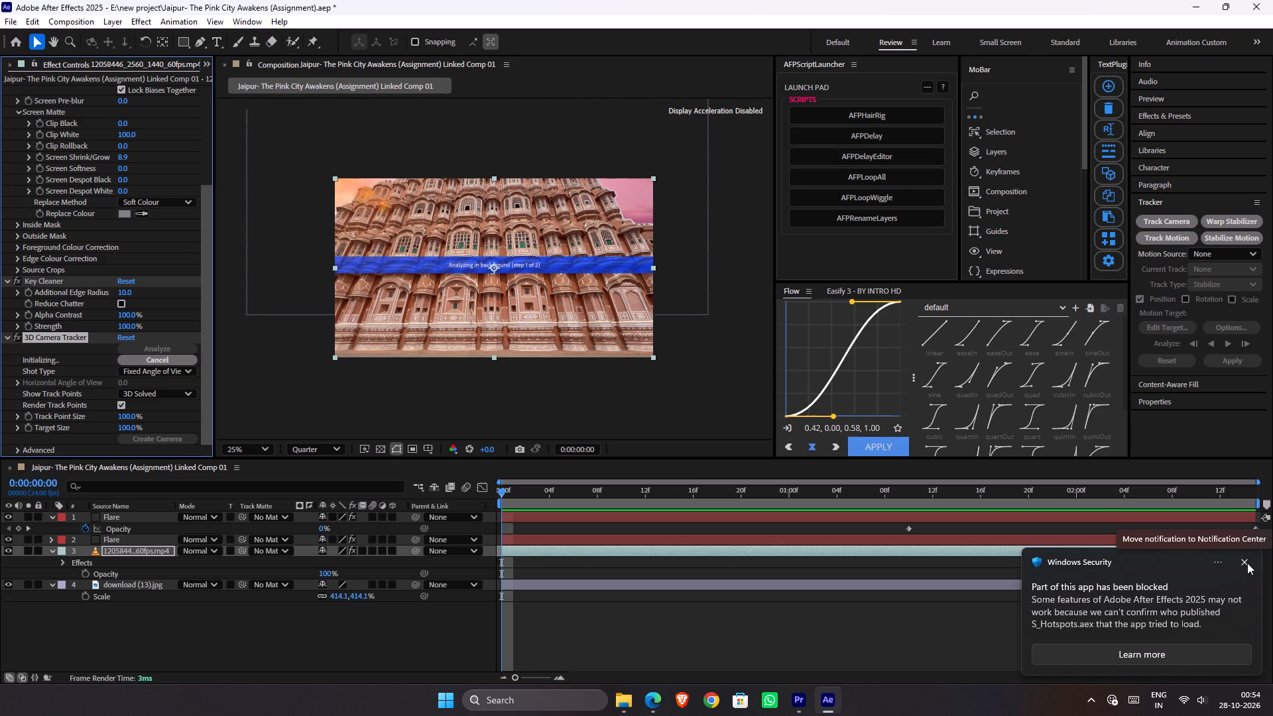
left_click(1247, 563)
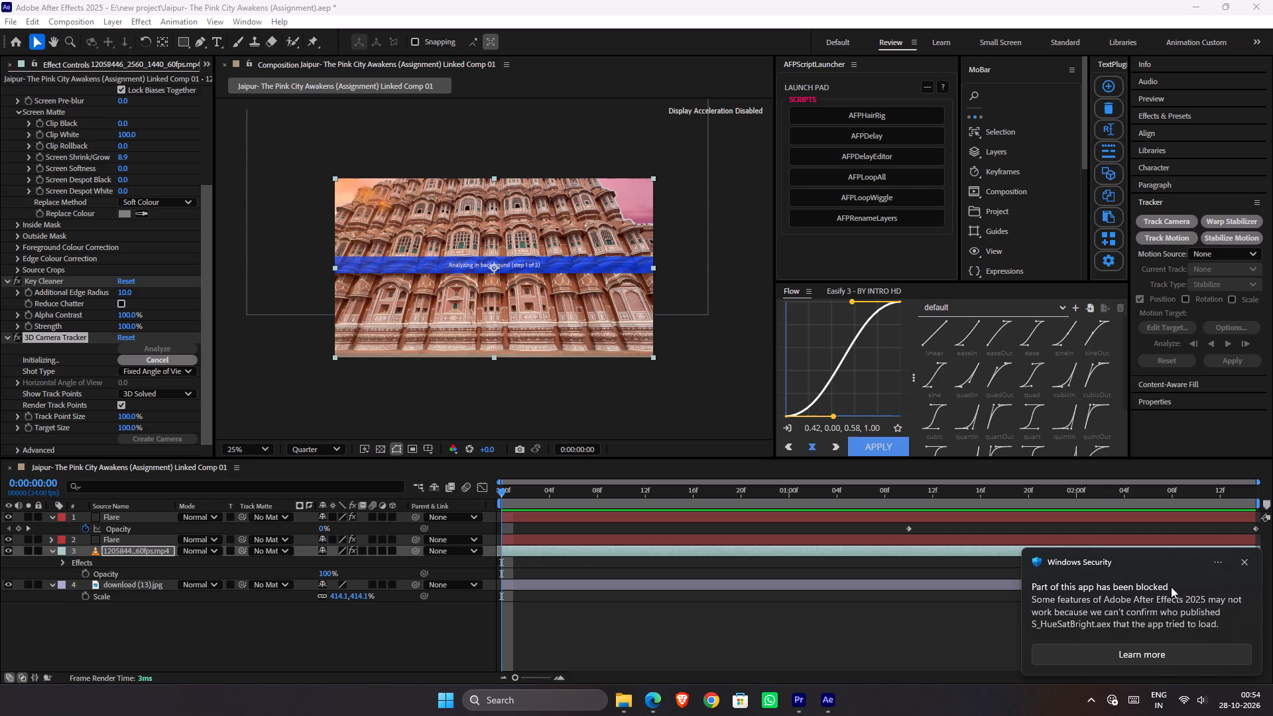
left_click(1244, 566)
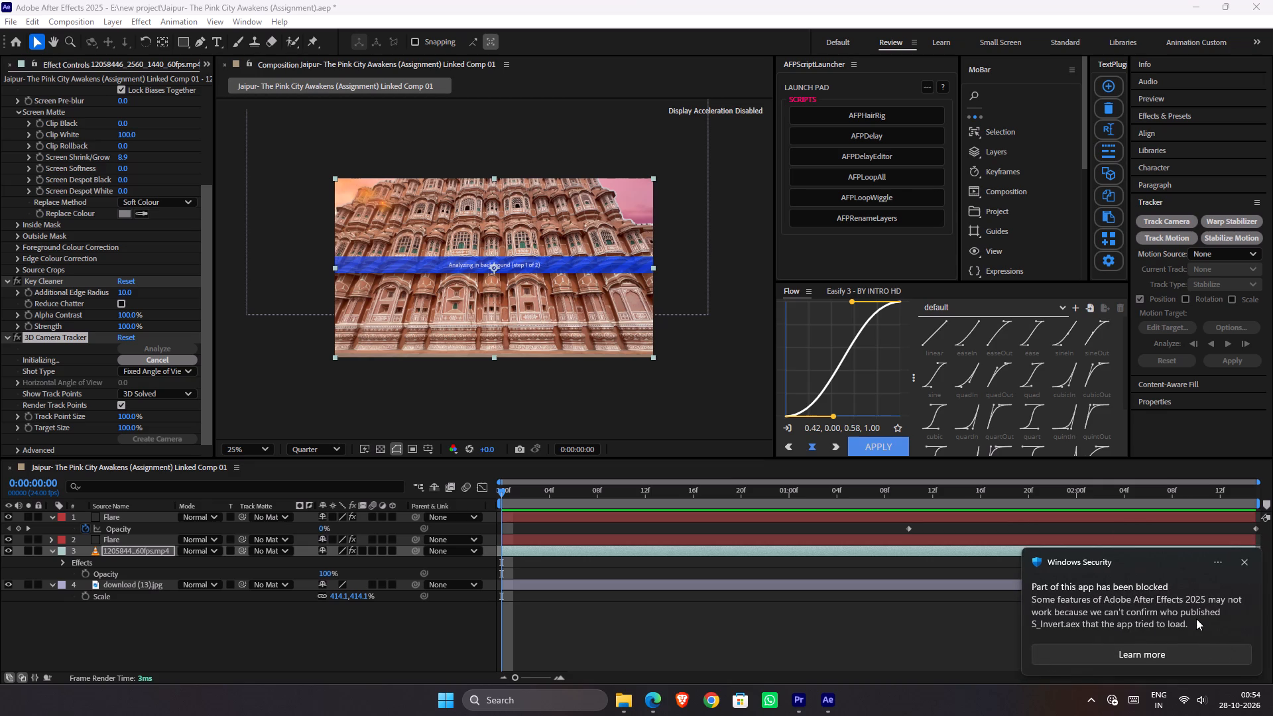
Open the Microsoft support page on the blocked app part from the notification, read it in Edge, and close its tab.
left_click(1196, 619)
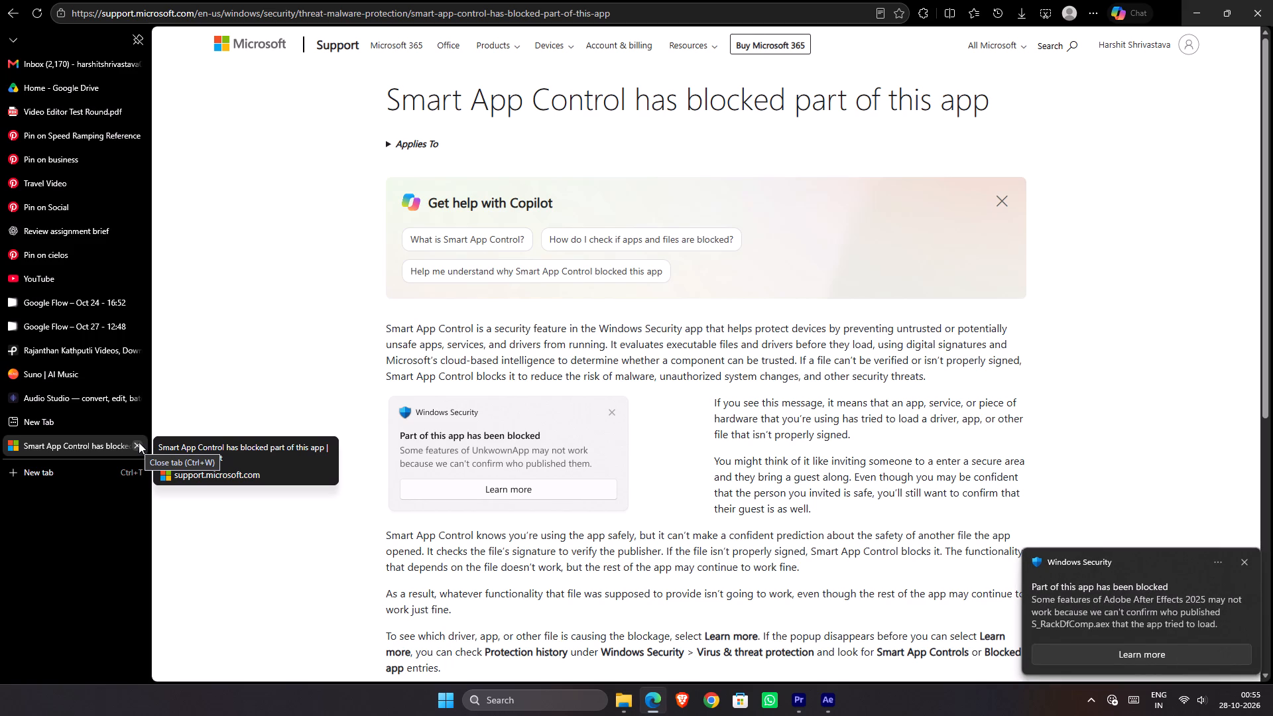
left_click(139, 442)
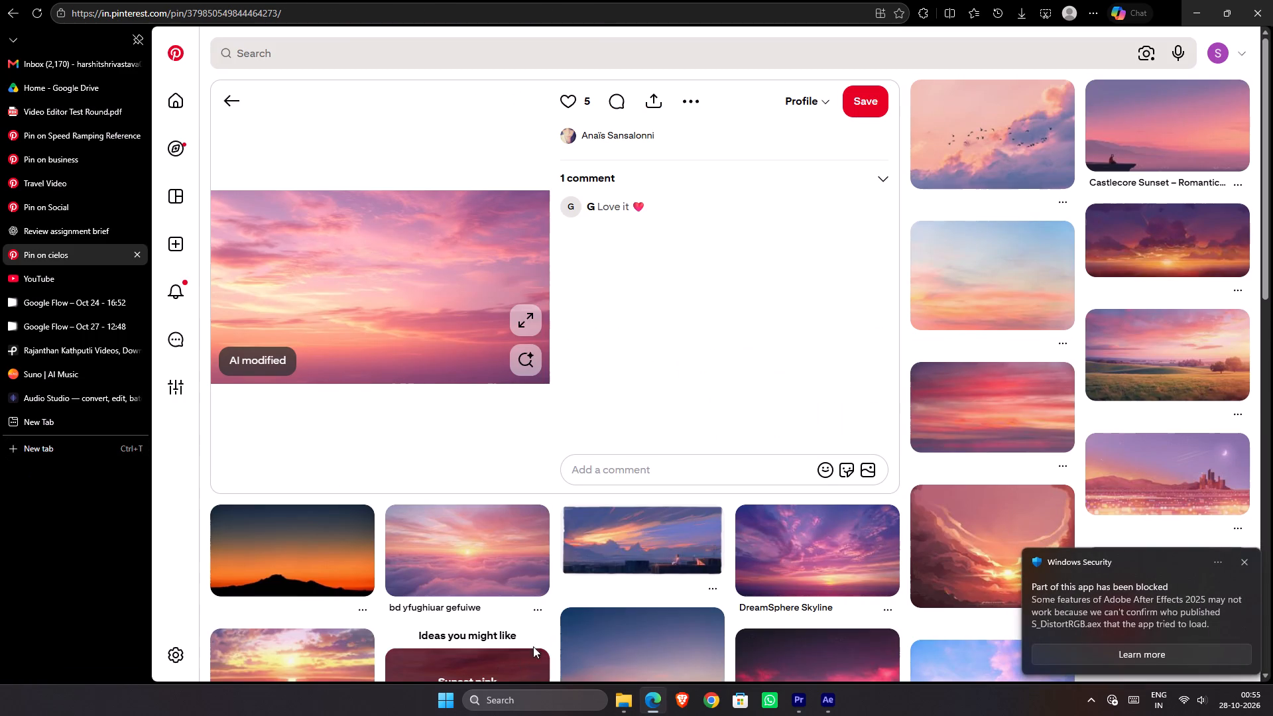
Switch to Windows Settings and open Windows Security within the Privacy & security settings.
left_click(451, 702)
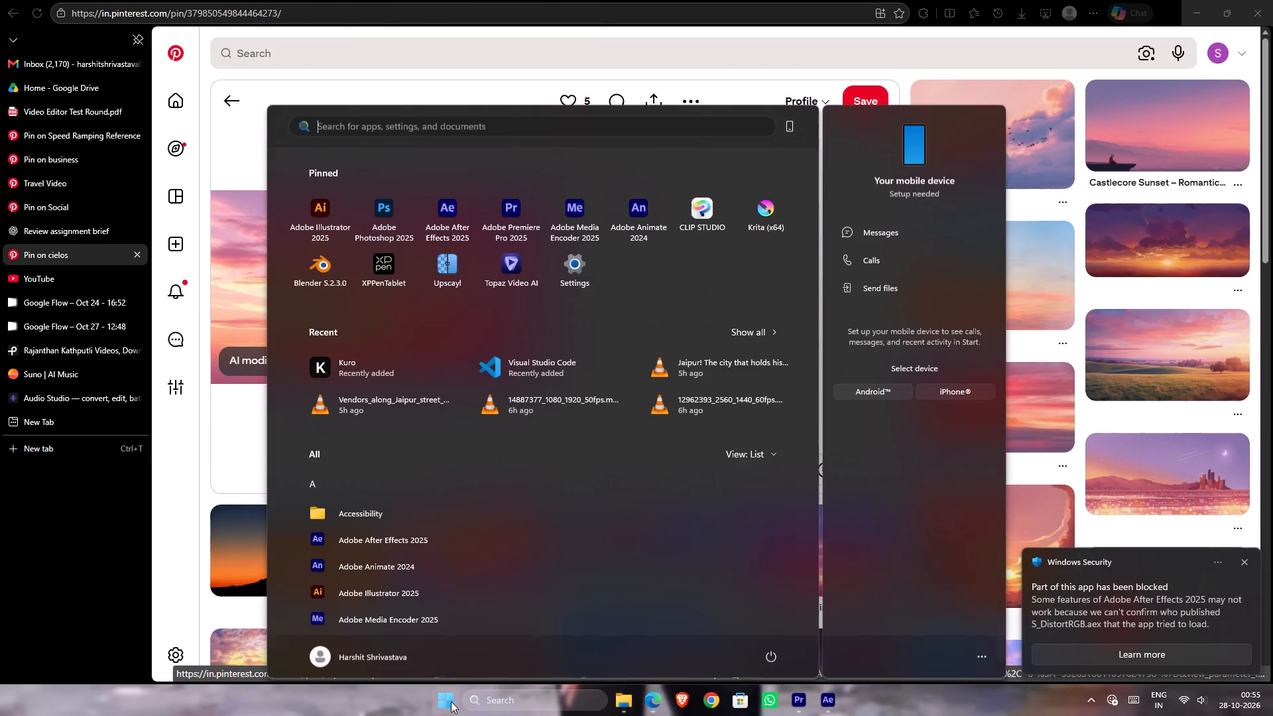
left_click(562, 275)
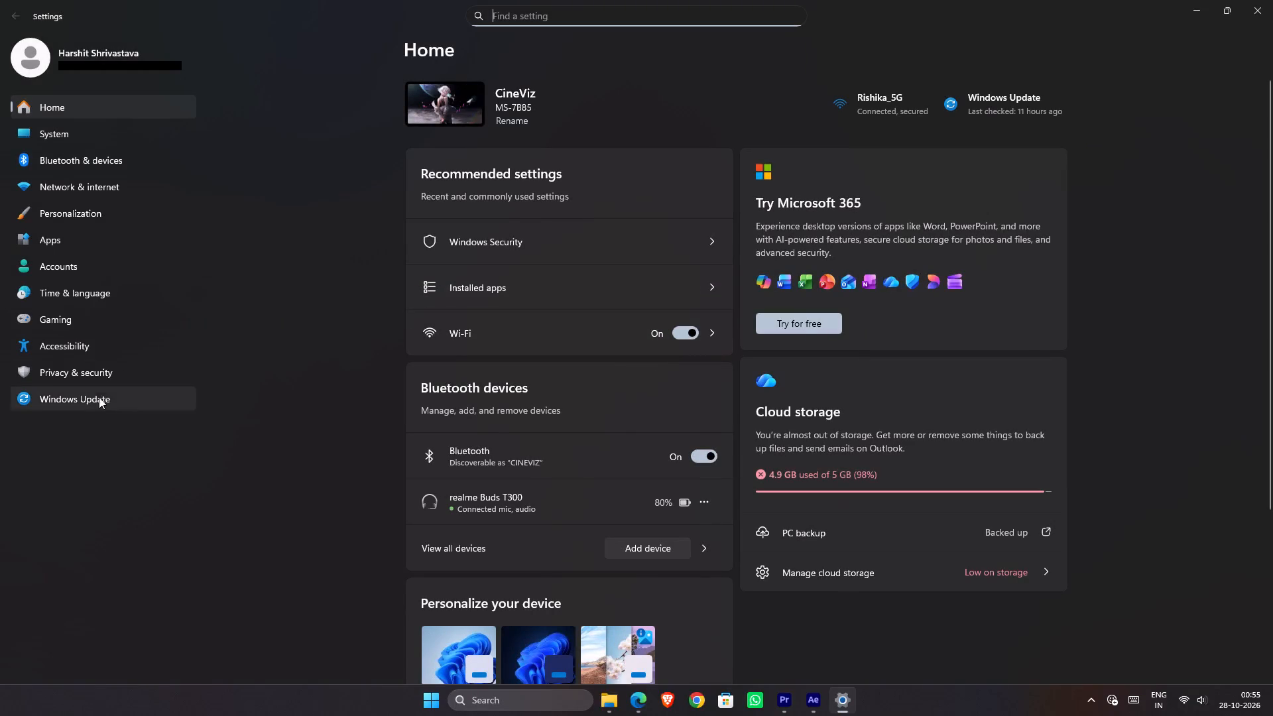
left_click(105, 377)
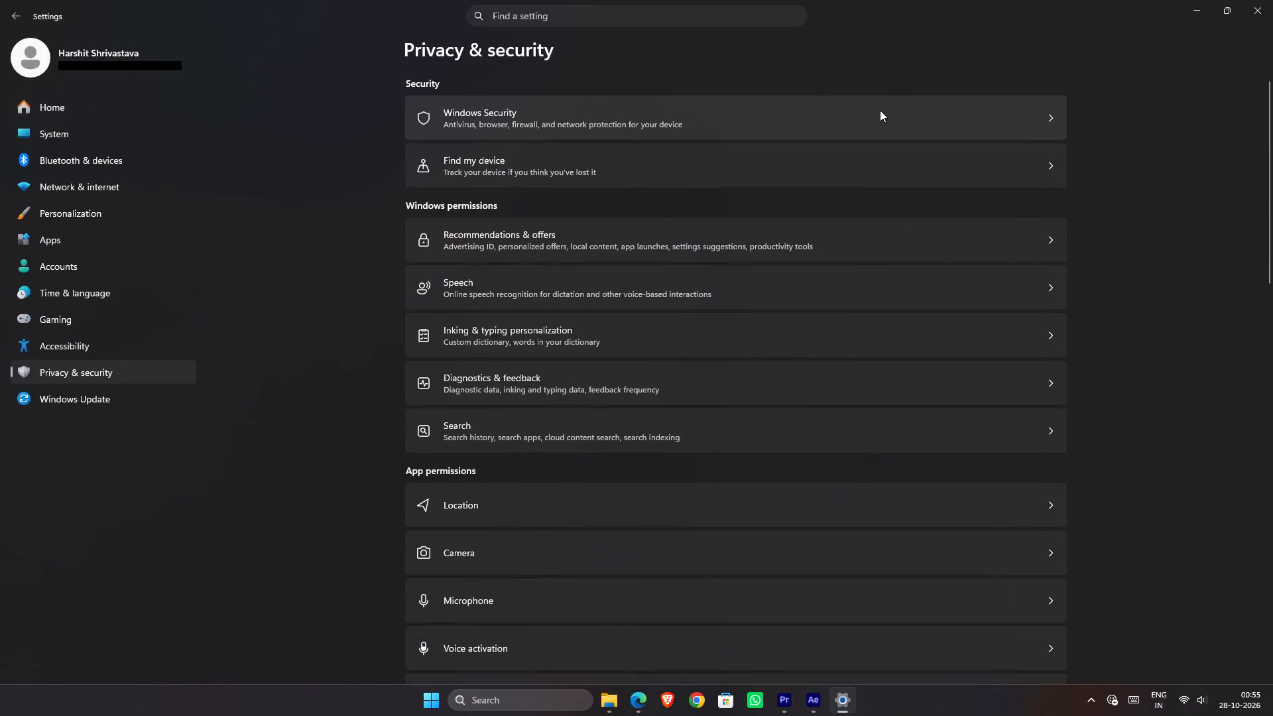
left_click(880, 110)
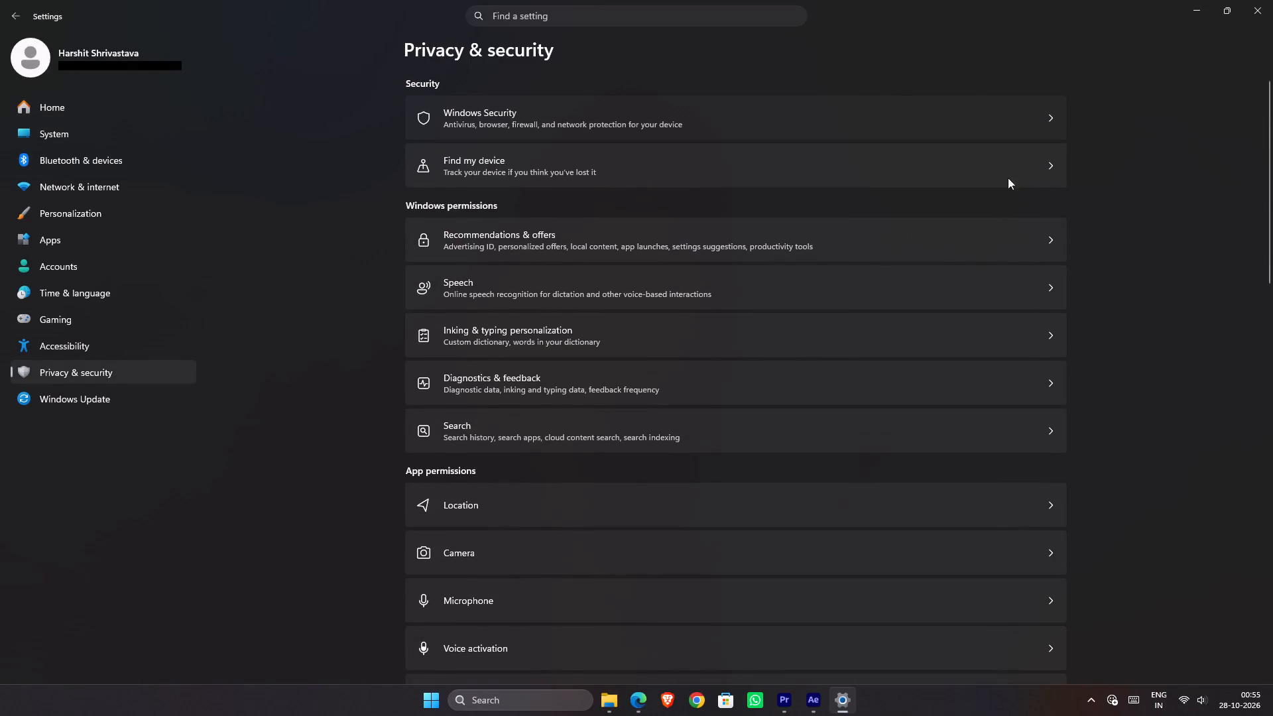
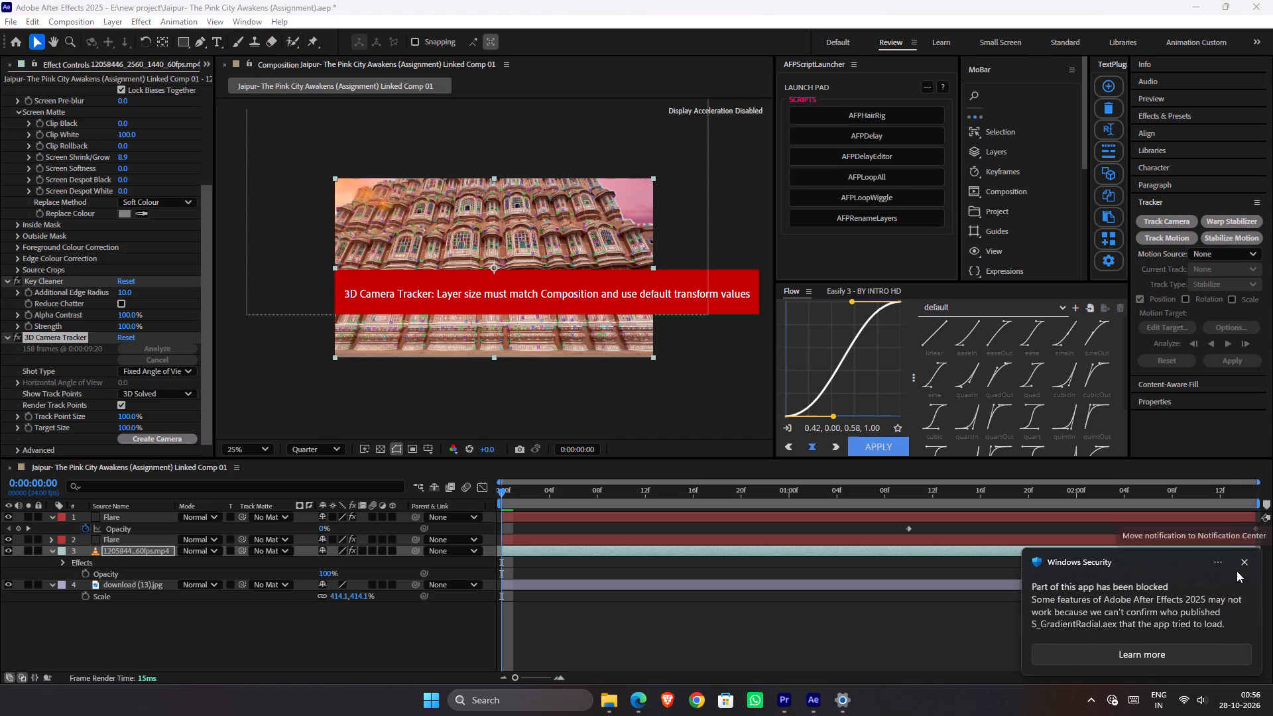
Close After Effects along with the Jaipur - The Pink City Awakens (Assignment) project.
left_click(1266, 7)
left_click(656, 387)
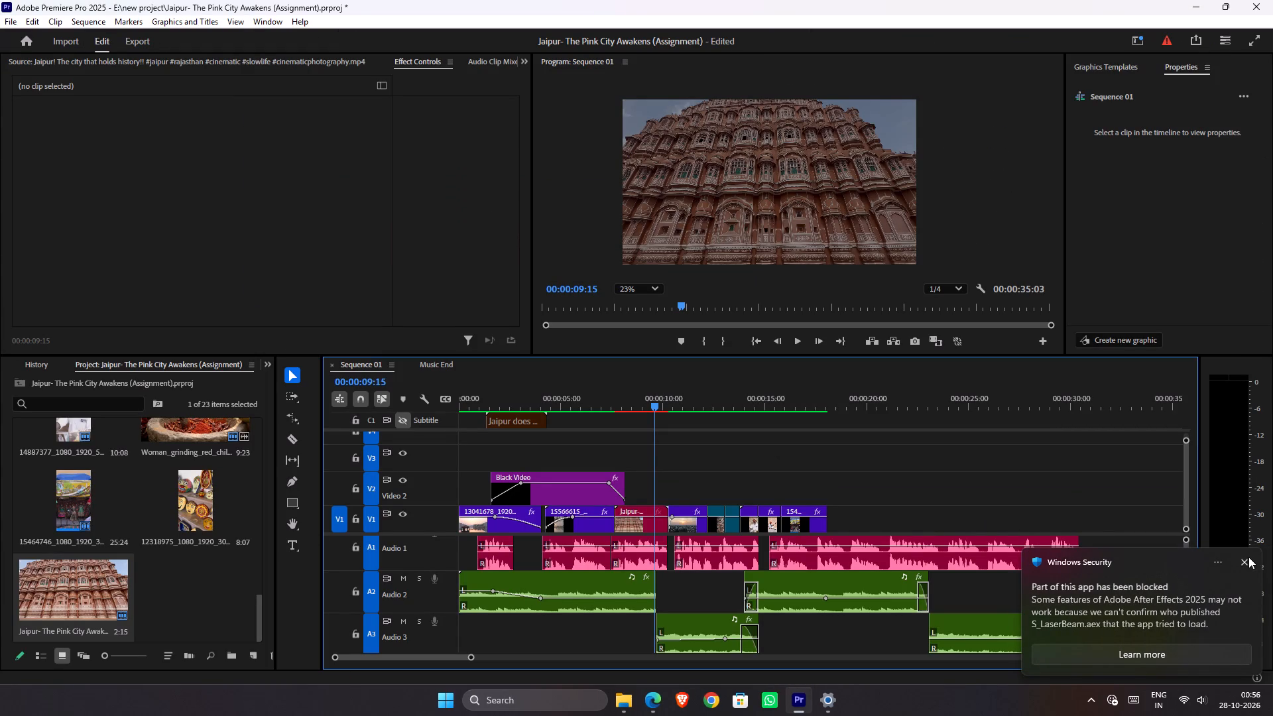
Dismiss the remaining Windows Security notification, clear all notifications from the Windows notification center and close it.
left_click(1248, 559)
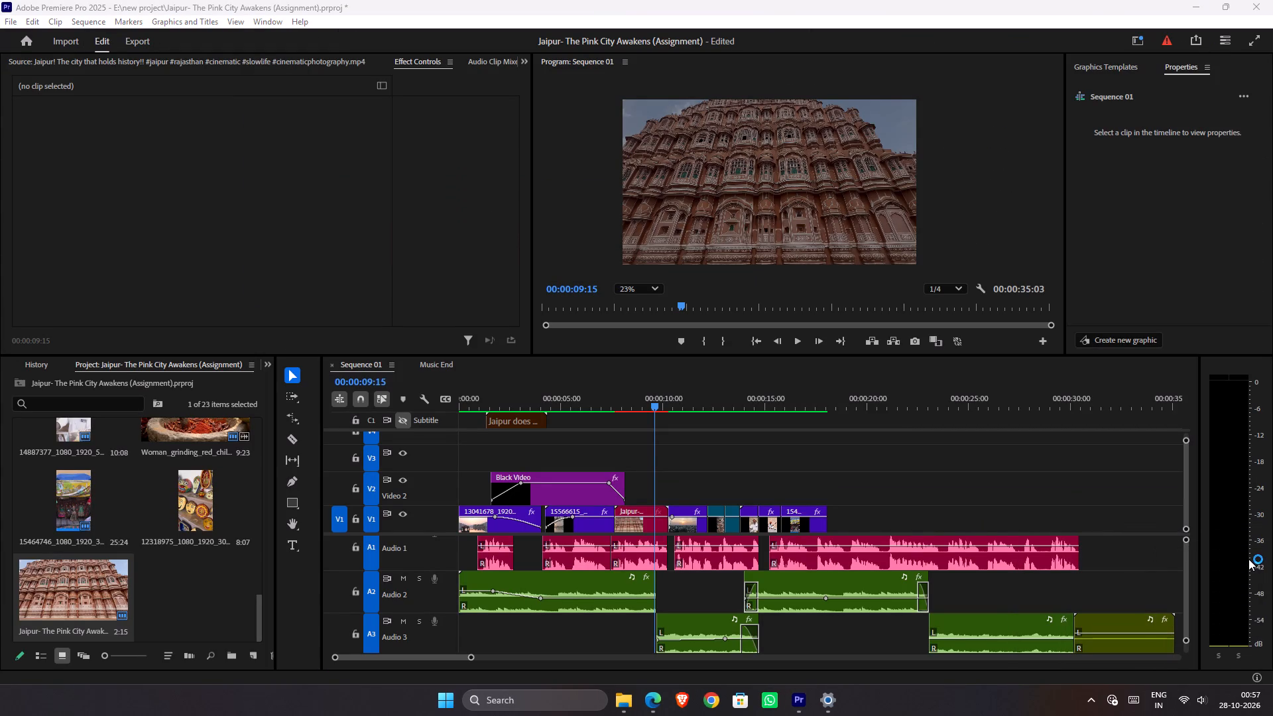
left_click(1241, 693)
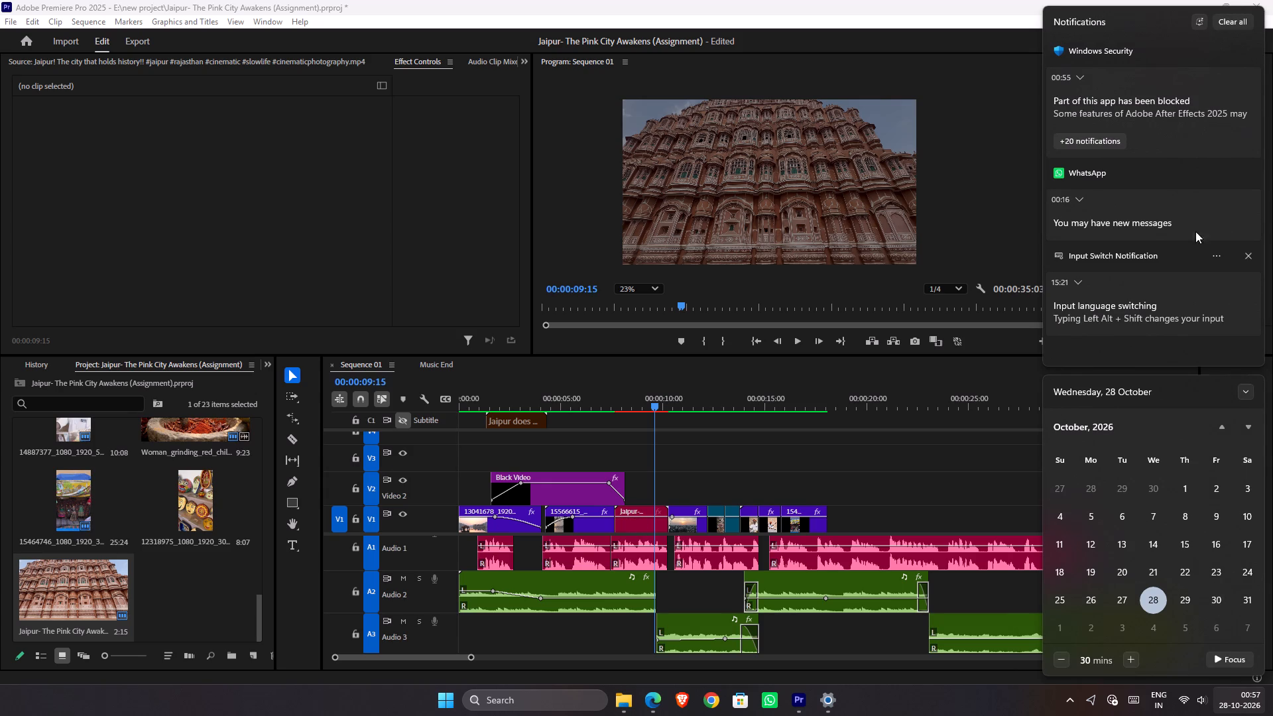
left_click(1240, 21)
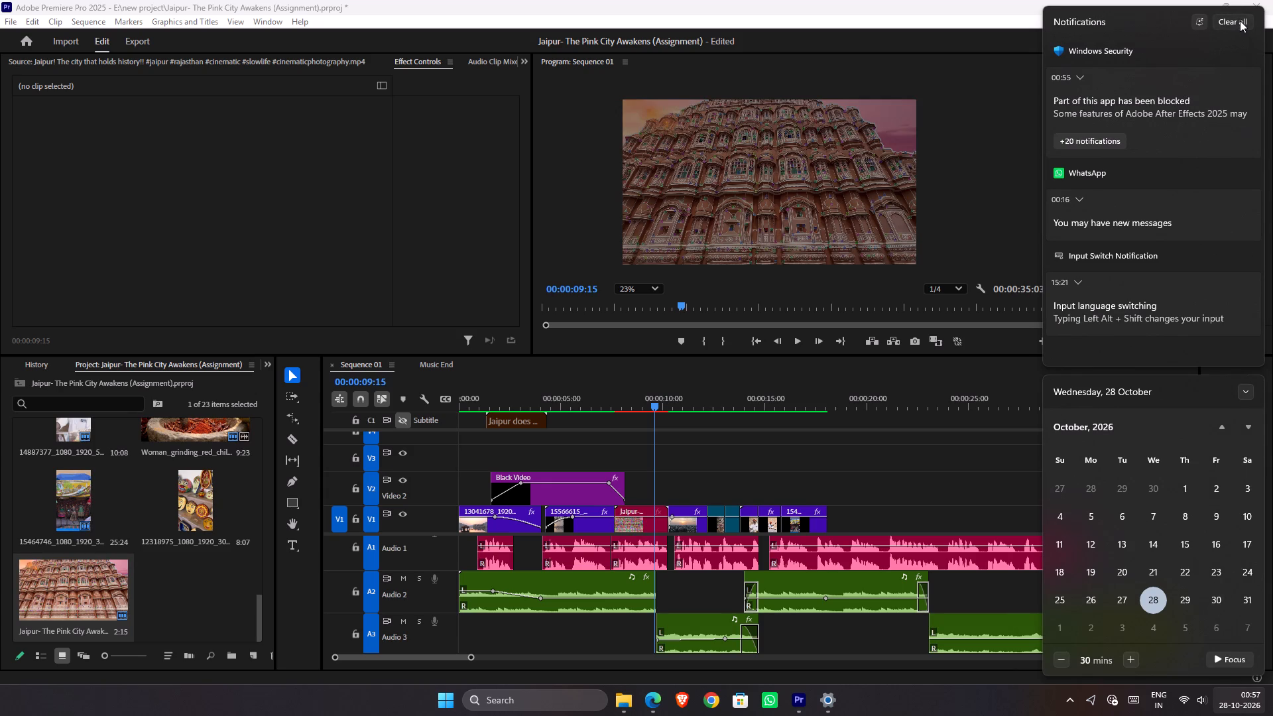
left_click(1238, 699)
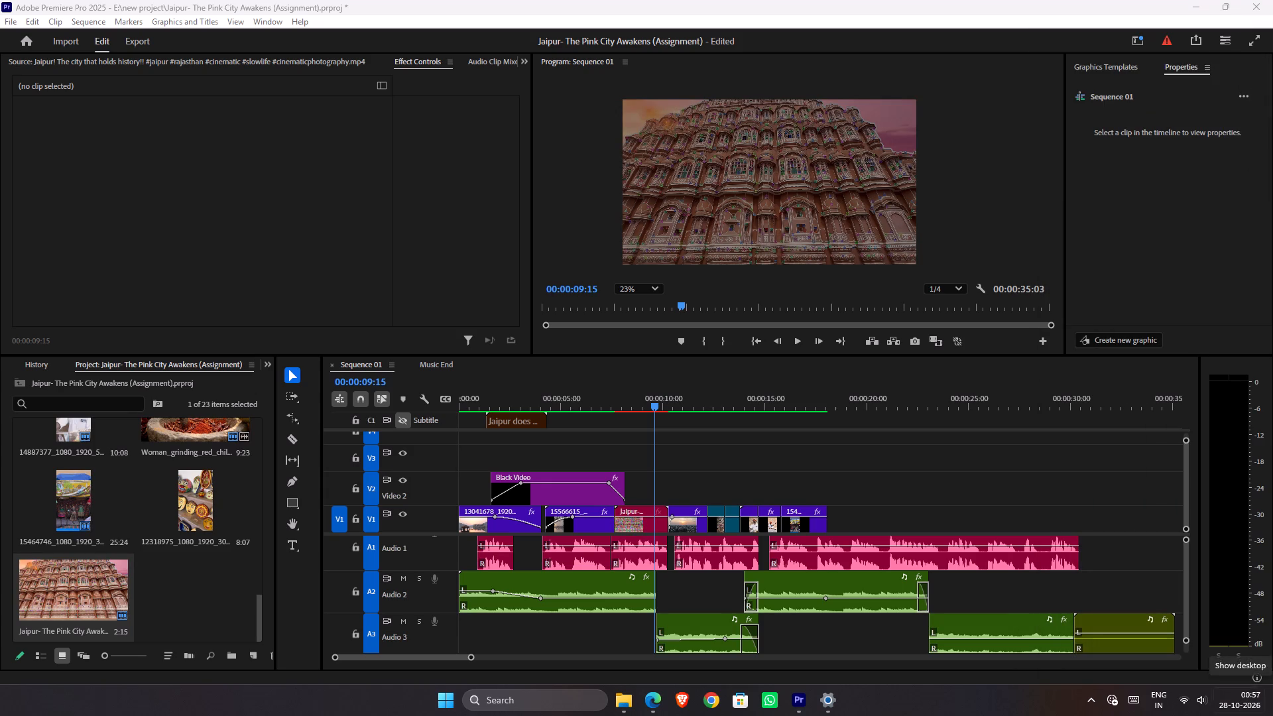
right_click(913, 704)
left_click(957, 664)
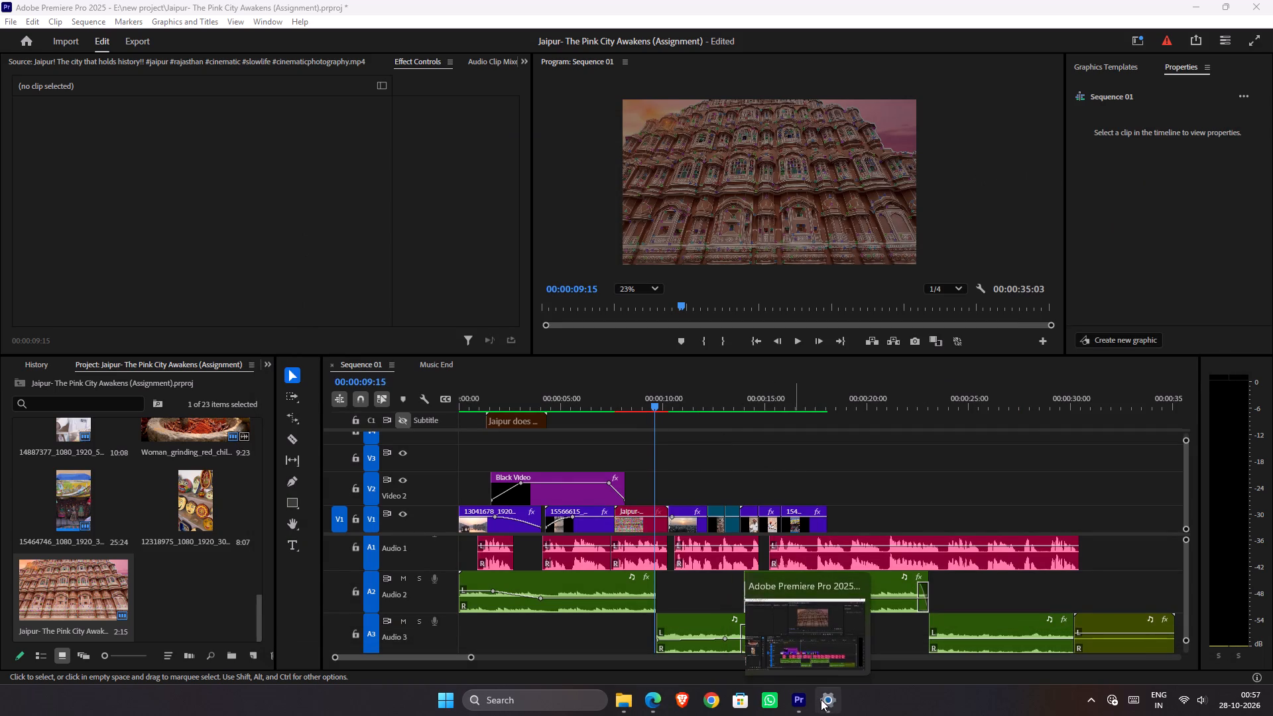
Close the Windows Settings window.
left_click(884, 594)
Relaunch After Effects 2025 from the desktop and reopen the recent project Jaipur- The Pink City Awakens (Assignment).
left_click(1272, 715)
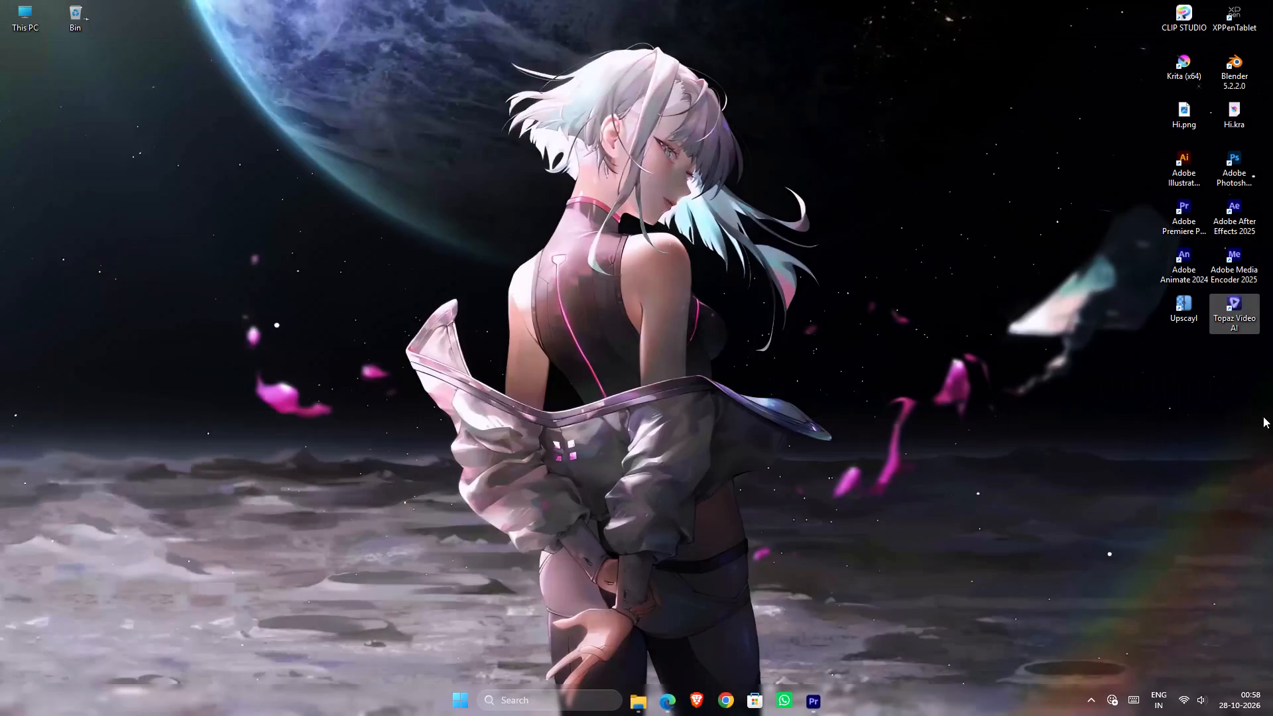
double_click(1248, 221)
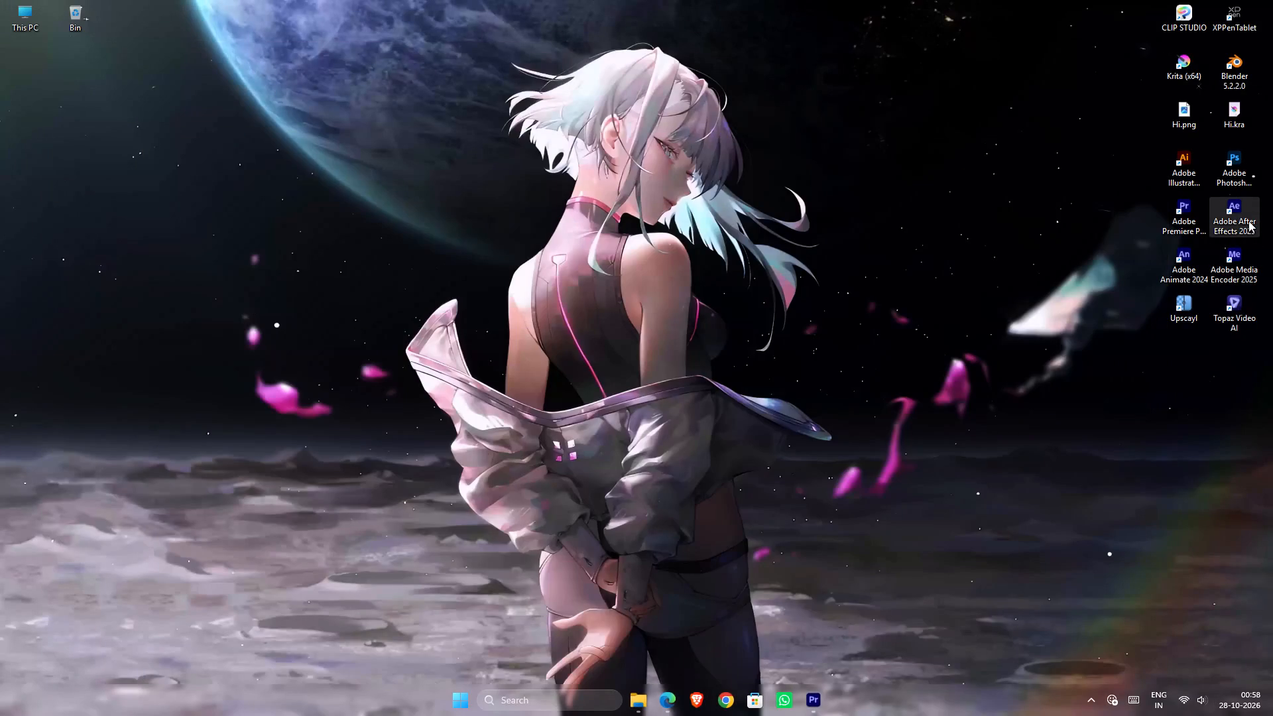
left_click(579, 483)
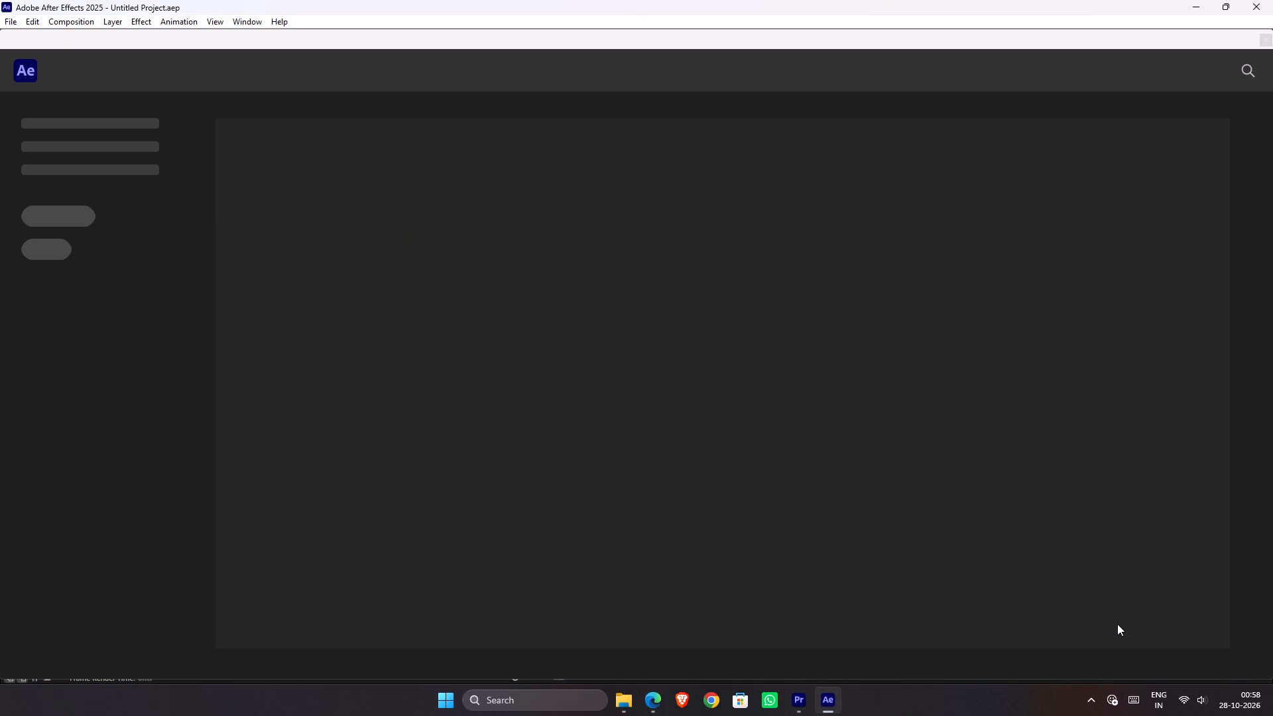
left_click(296, 284)
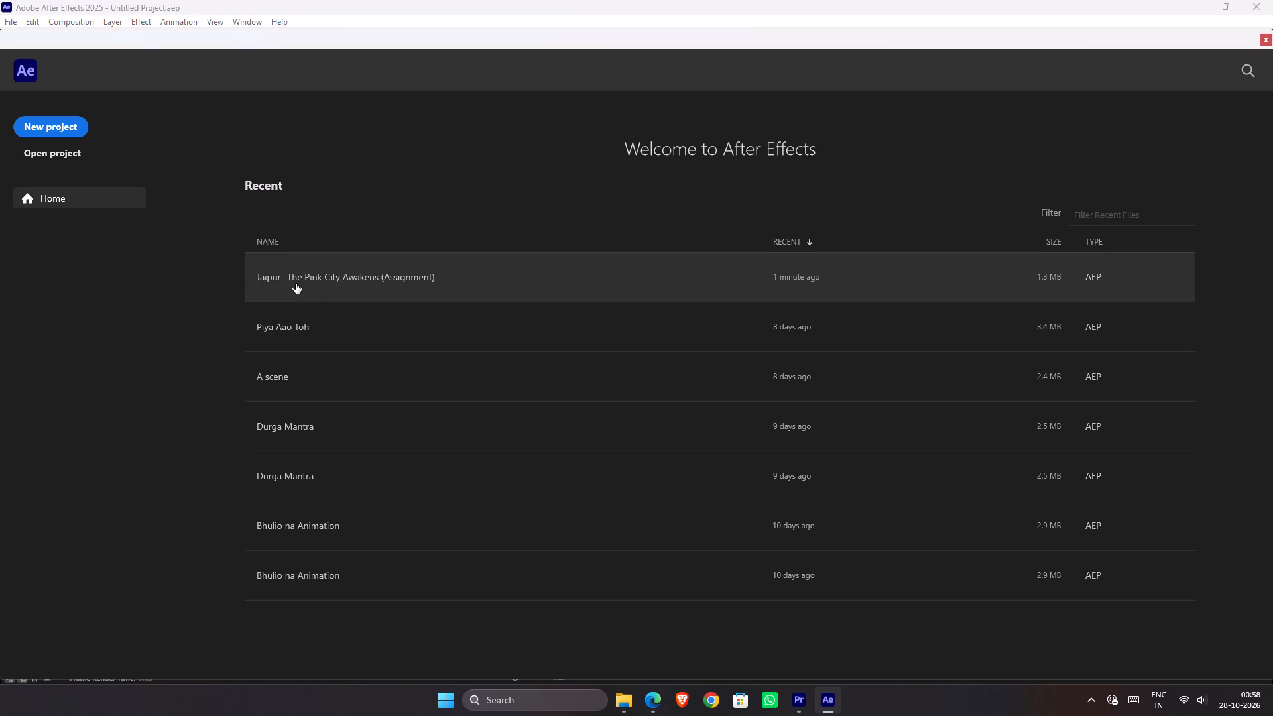
left_click(296, 284)
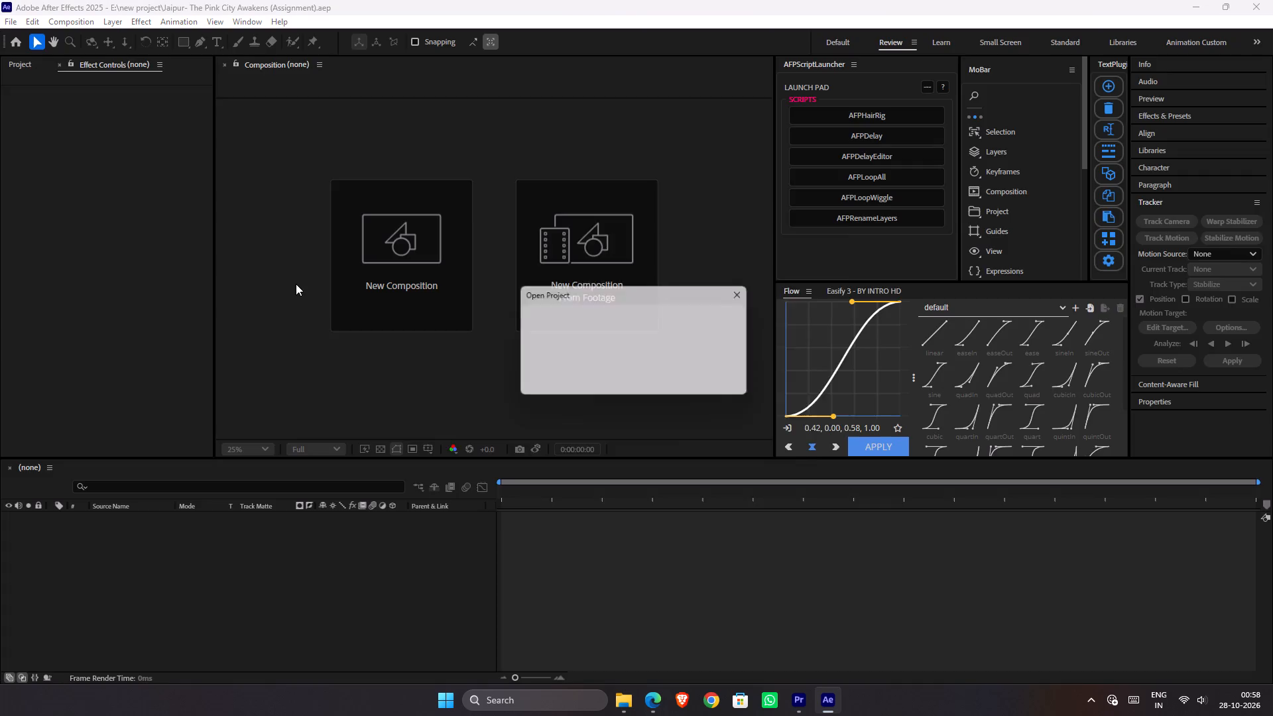
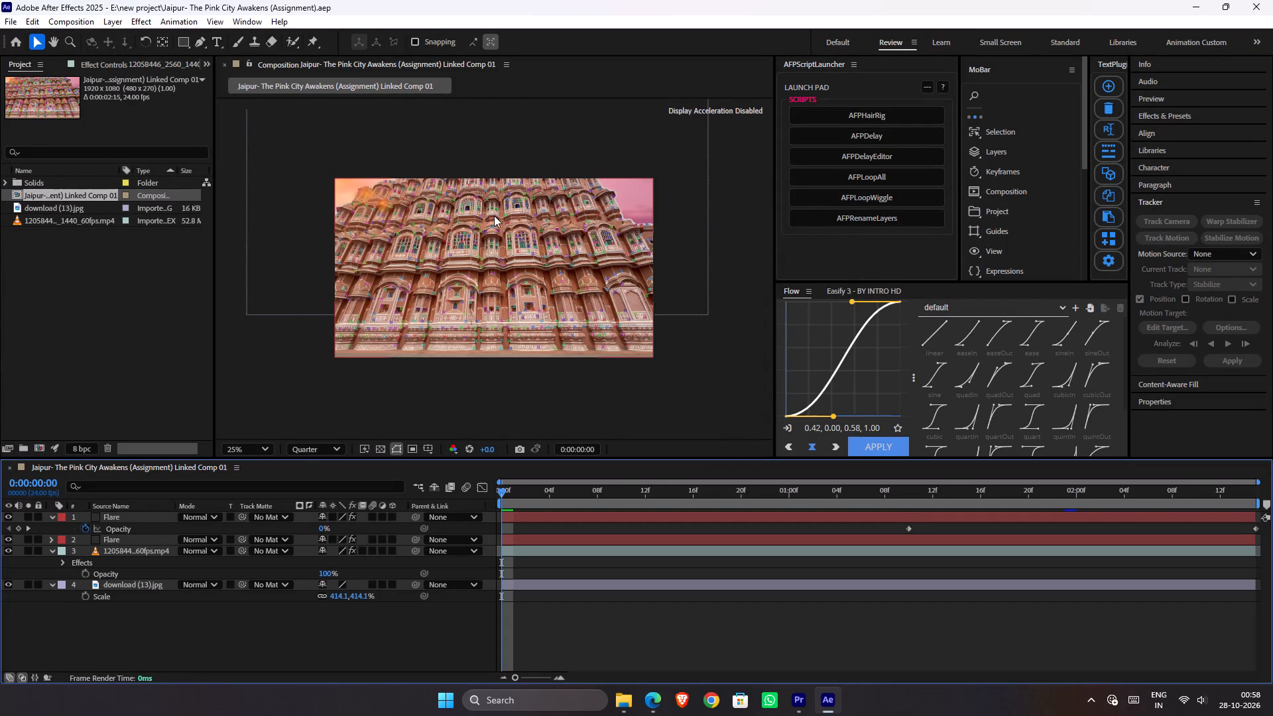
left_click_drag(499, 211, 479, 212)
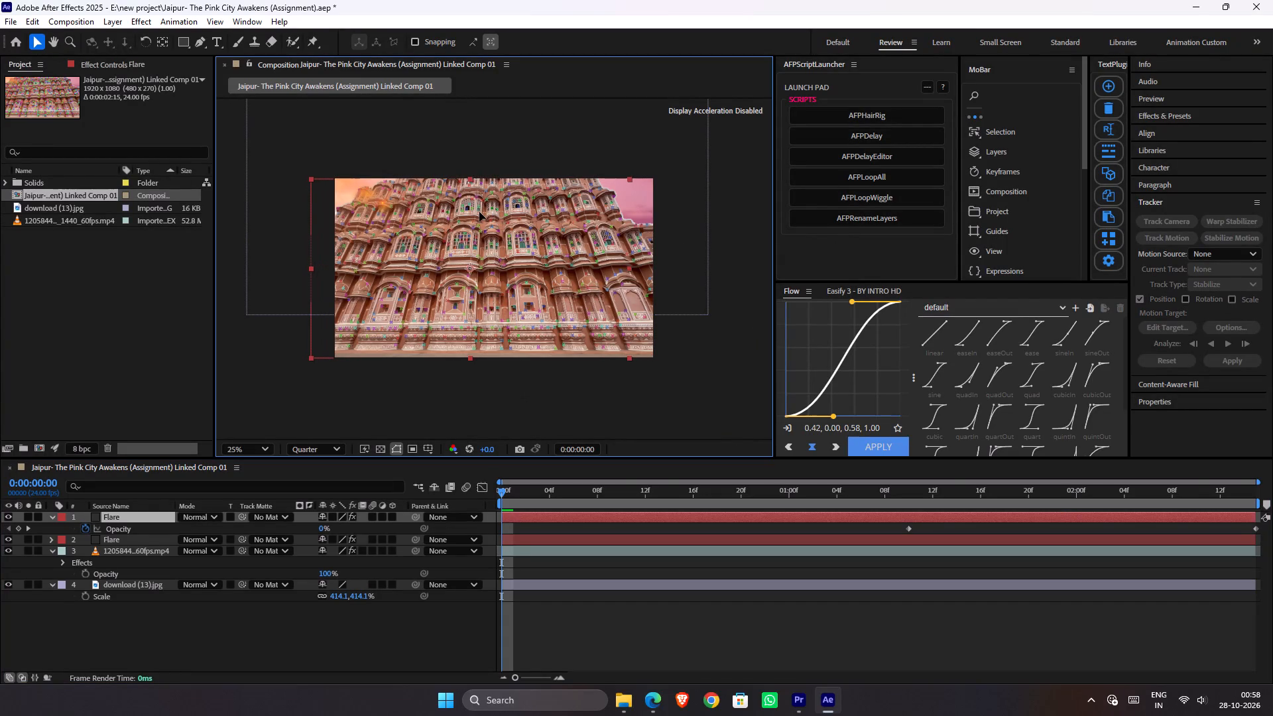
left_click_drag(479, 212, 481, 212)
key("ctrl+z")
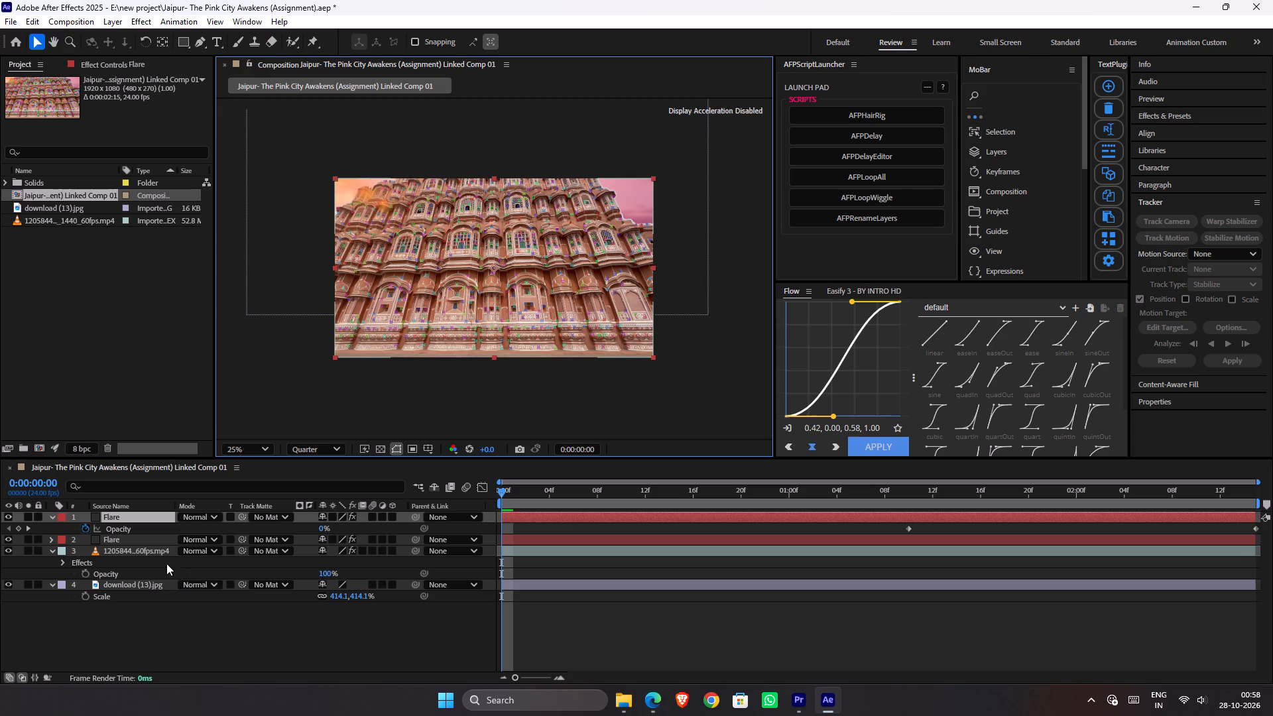
Cut the 3D Camera Tracker effect from the 12058446_2560_1440_60fps.mp4 footage layer.
left_click(158, 552)
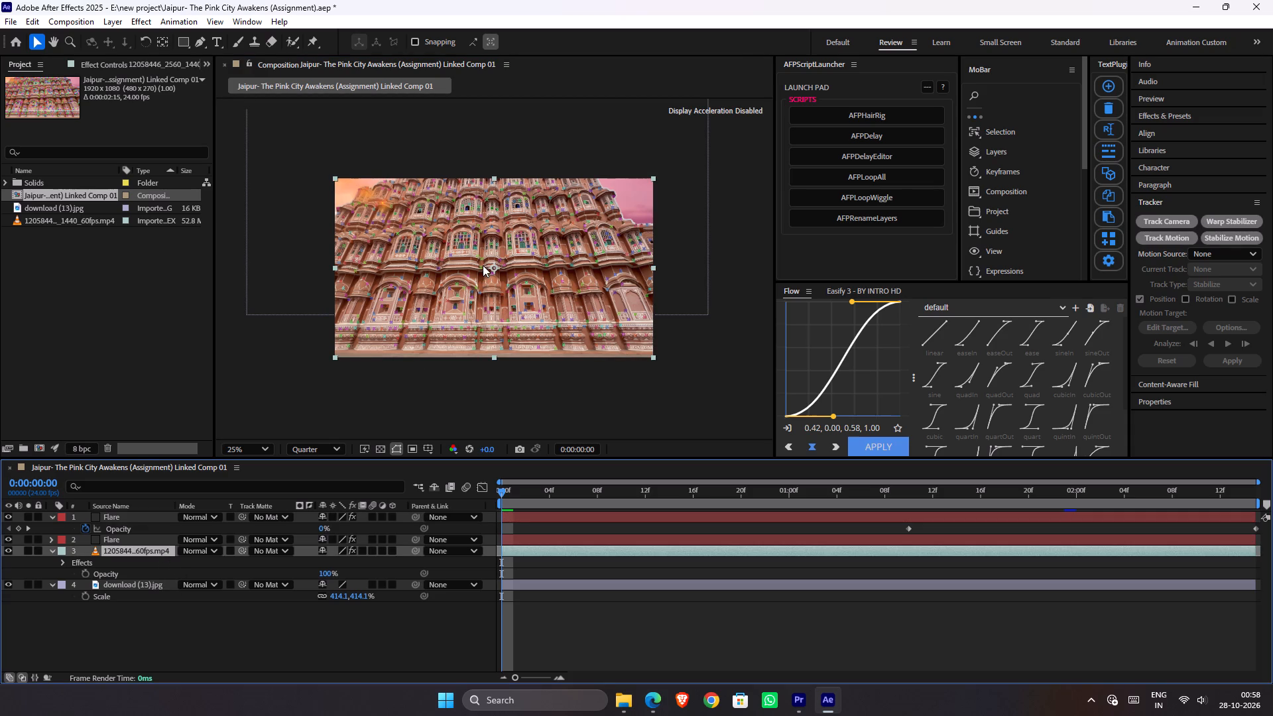
left_click(129, 66)
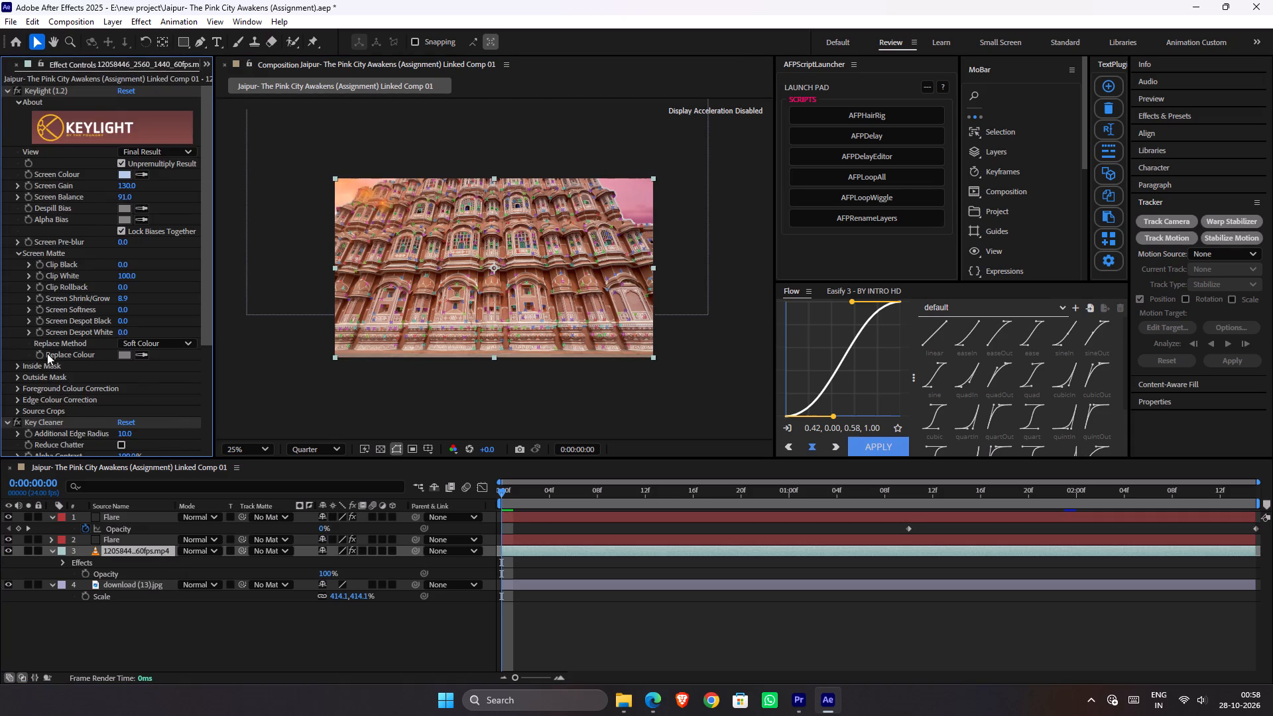
scroll(48, 363, "down", 5)
left_click(56, 335)
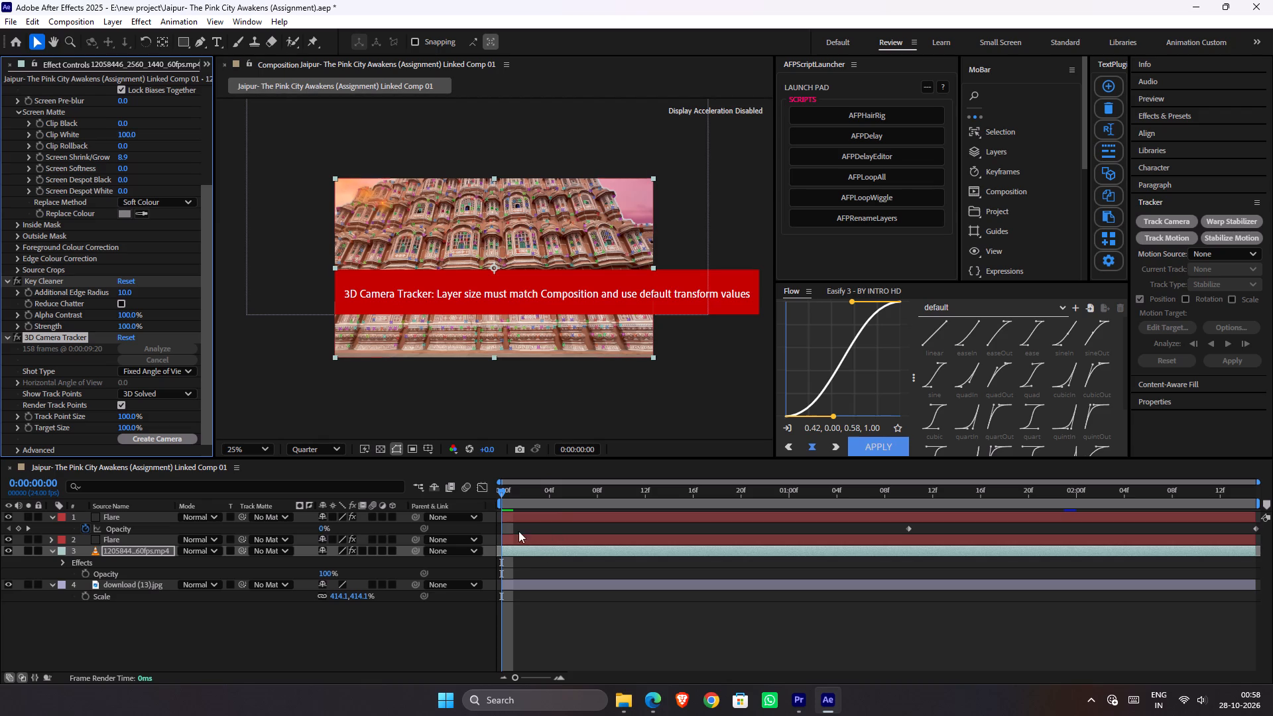
left_click(77, 336)
left_click(123, 550)
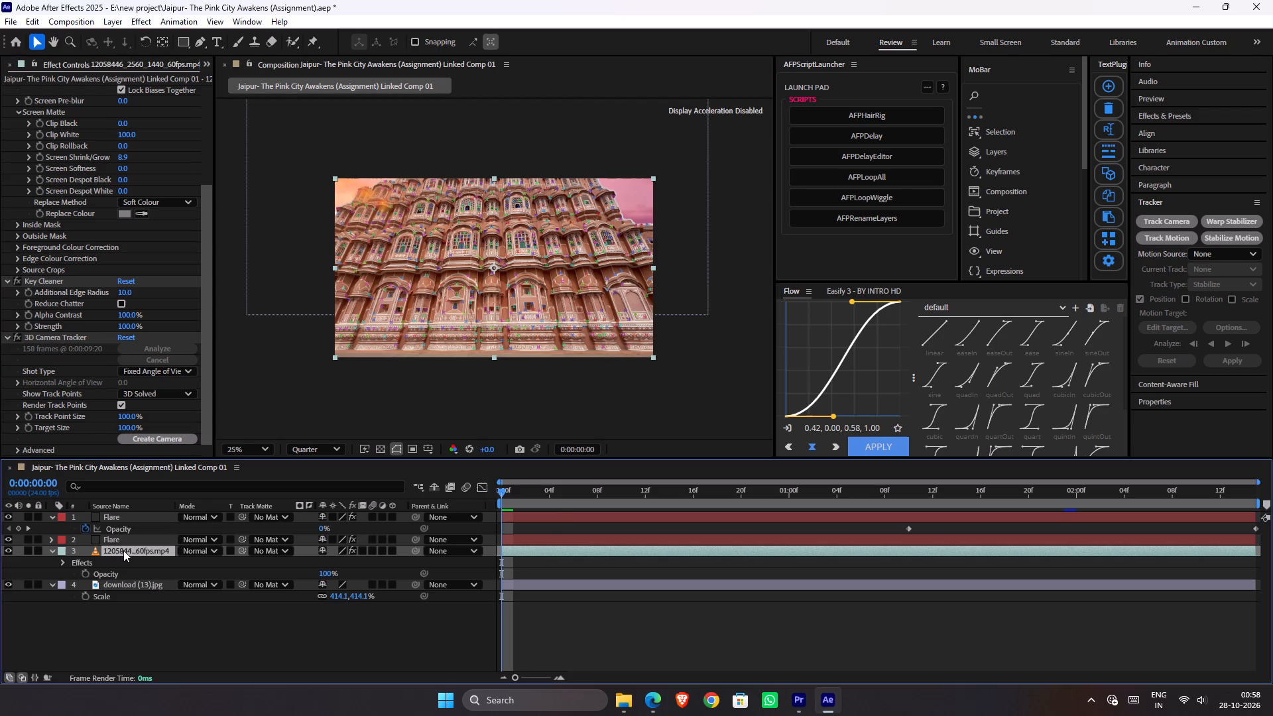
left_click(55, 339)
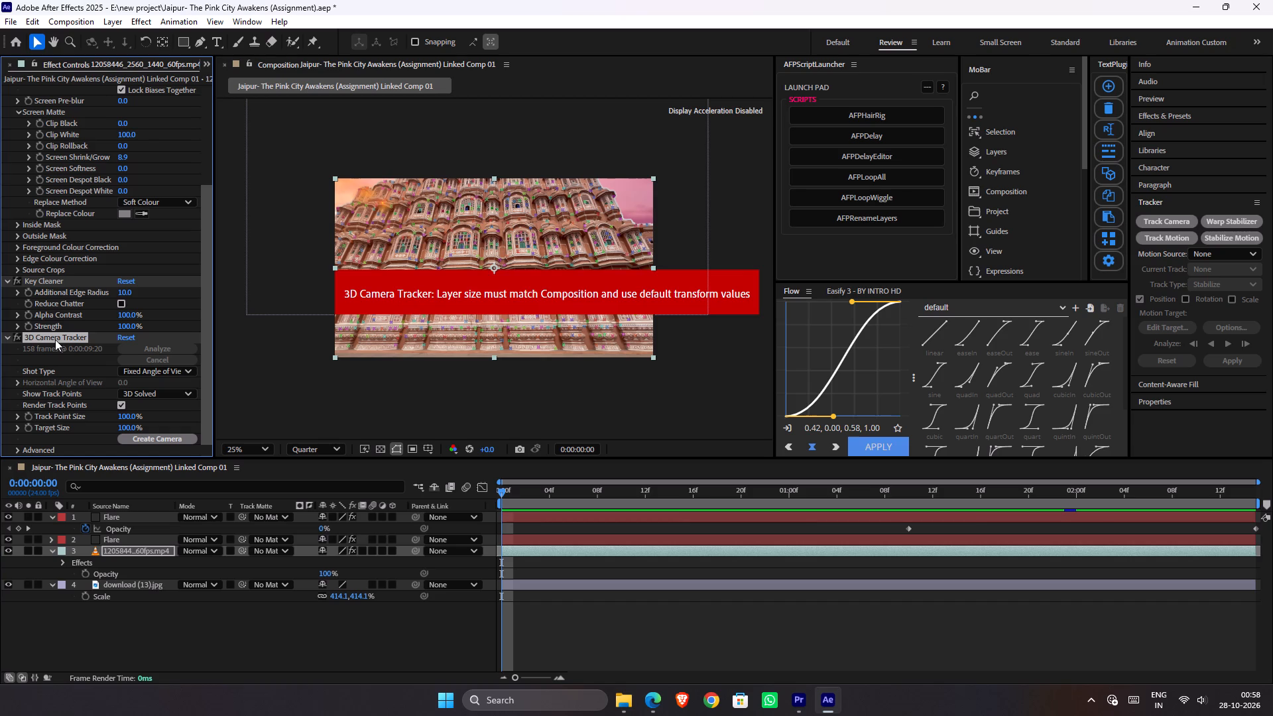
key("ctrl+x")
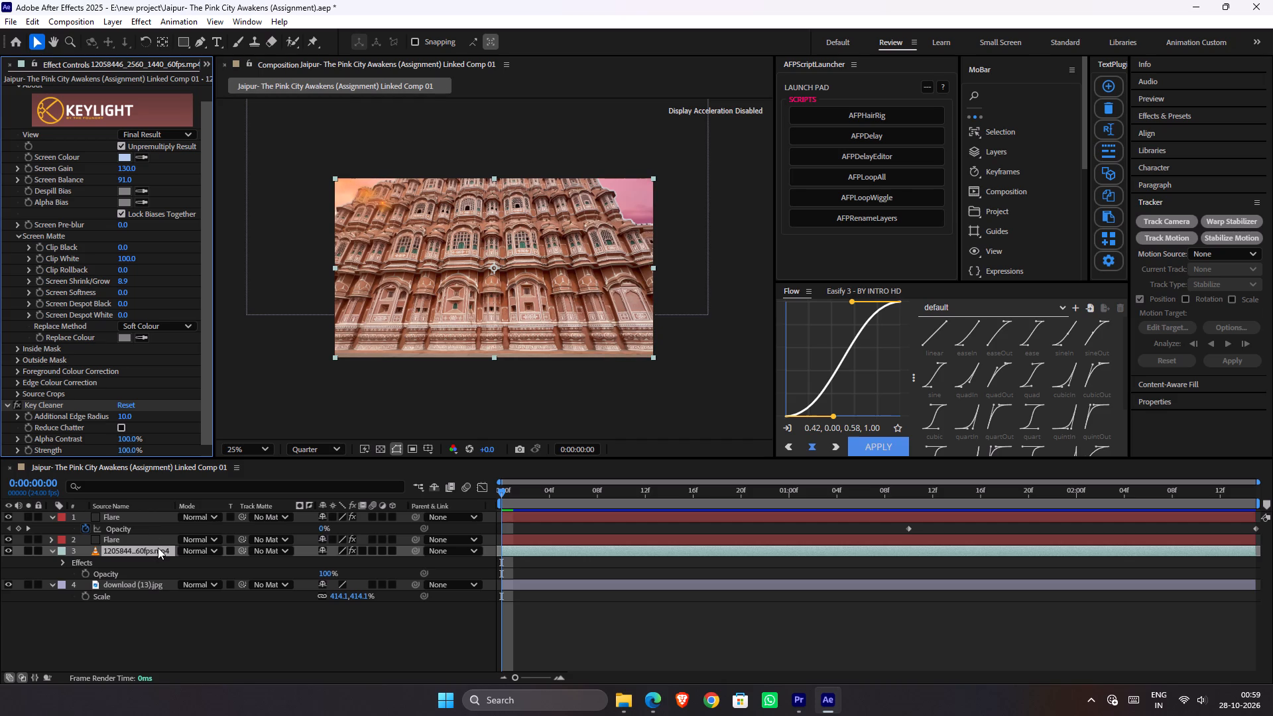
Pre-compose the palace footage layer, moving all attributes into the new composition and adjusting its duration to the layer's time span.
key("ctrl+shift+c")
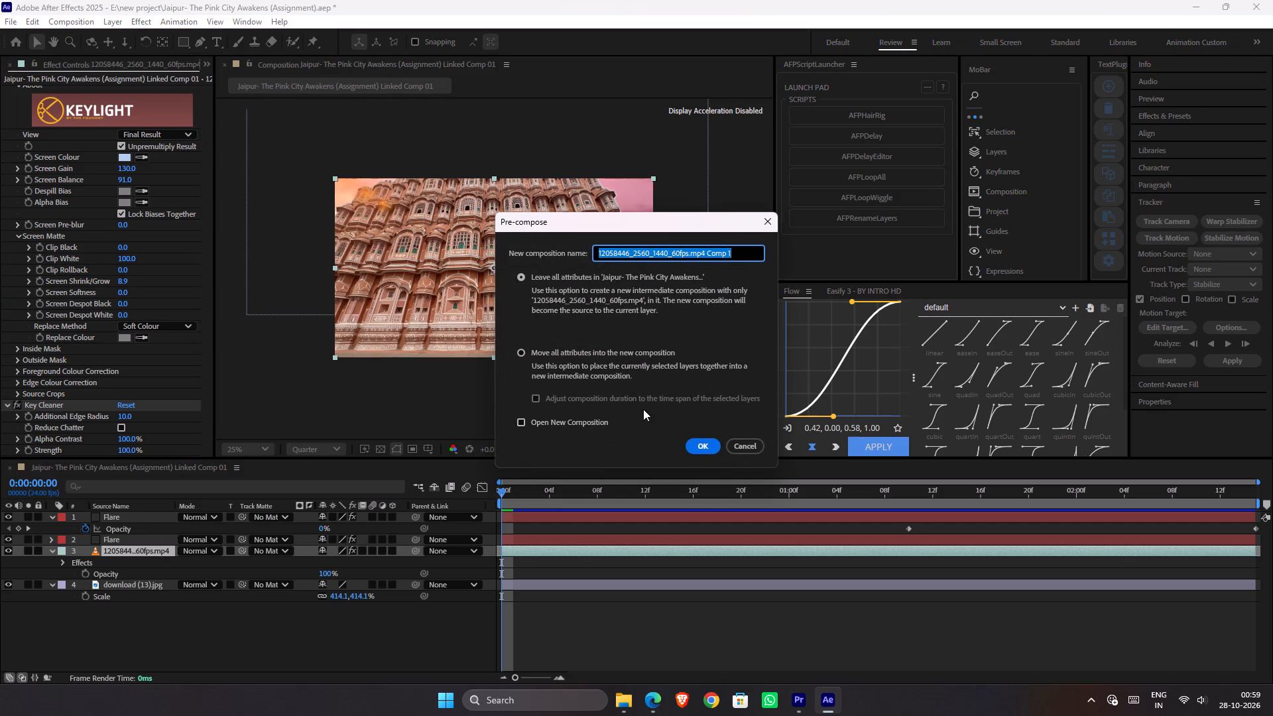
left_click(627, 354)
left_click(648, 398)
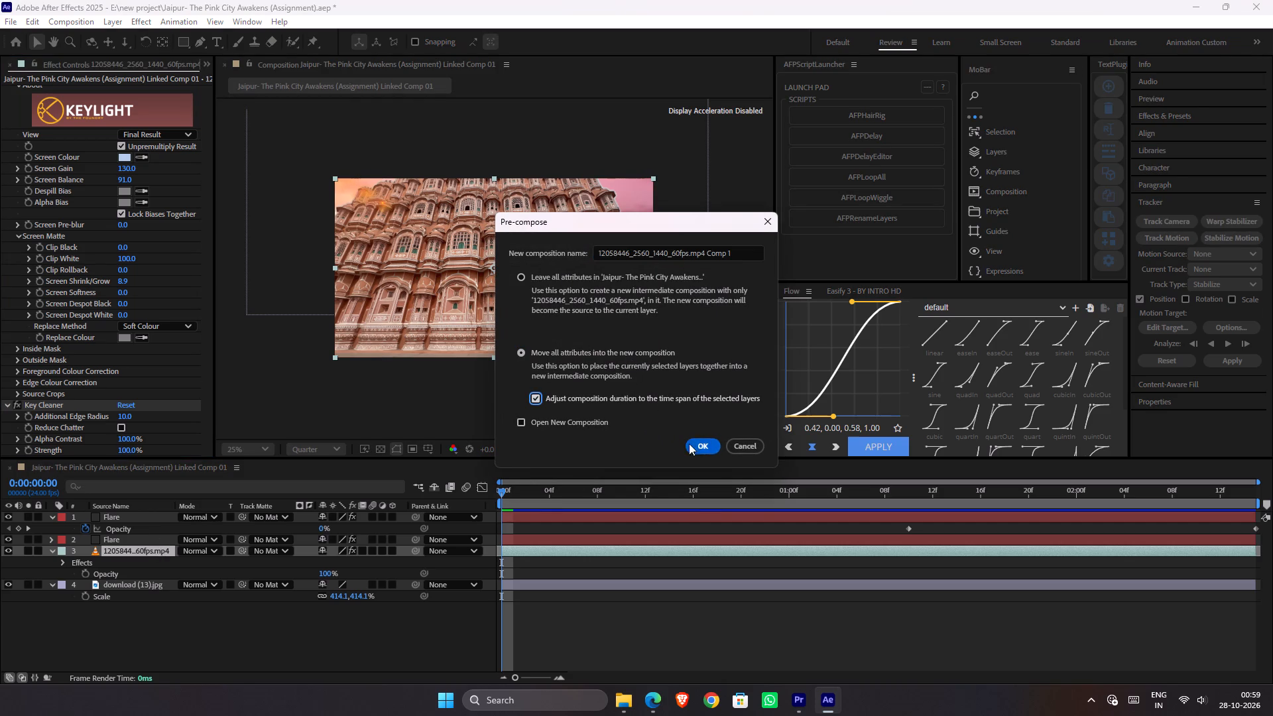
left_click(696, 444)
Paste the cut 3D Camera Tracker effect onto the pre-composed palace layer.
left_click(560, 548)
key("ctrl+v")
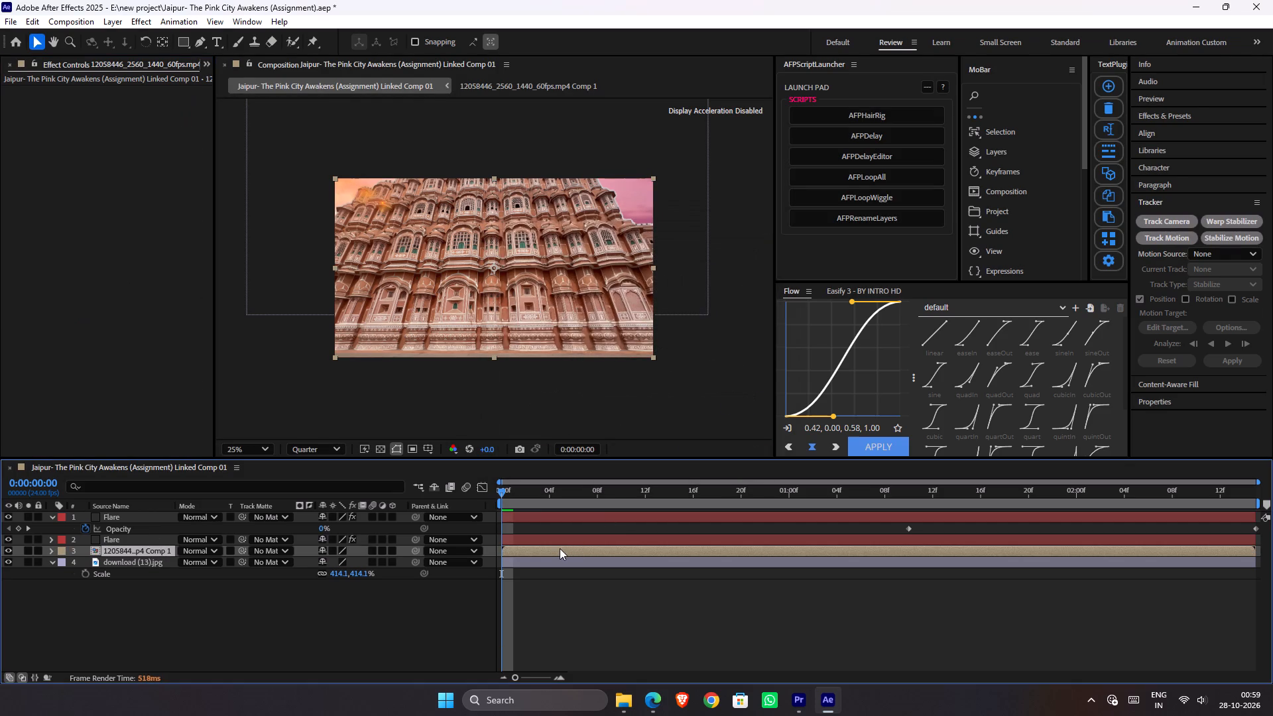
left_click(750, 406)
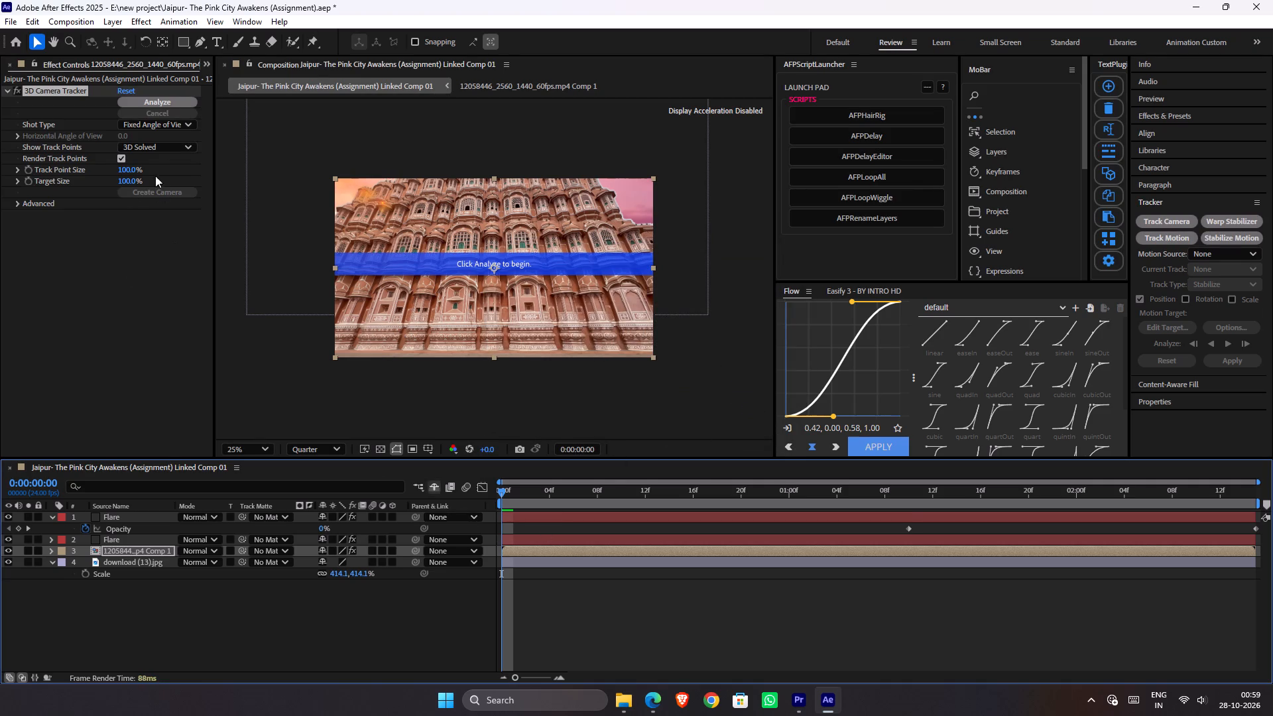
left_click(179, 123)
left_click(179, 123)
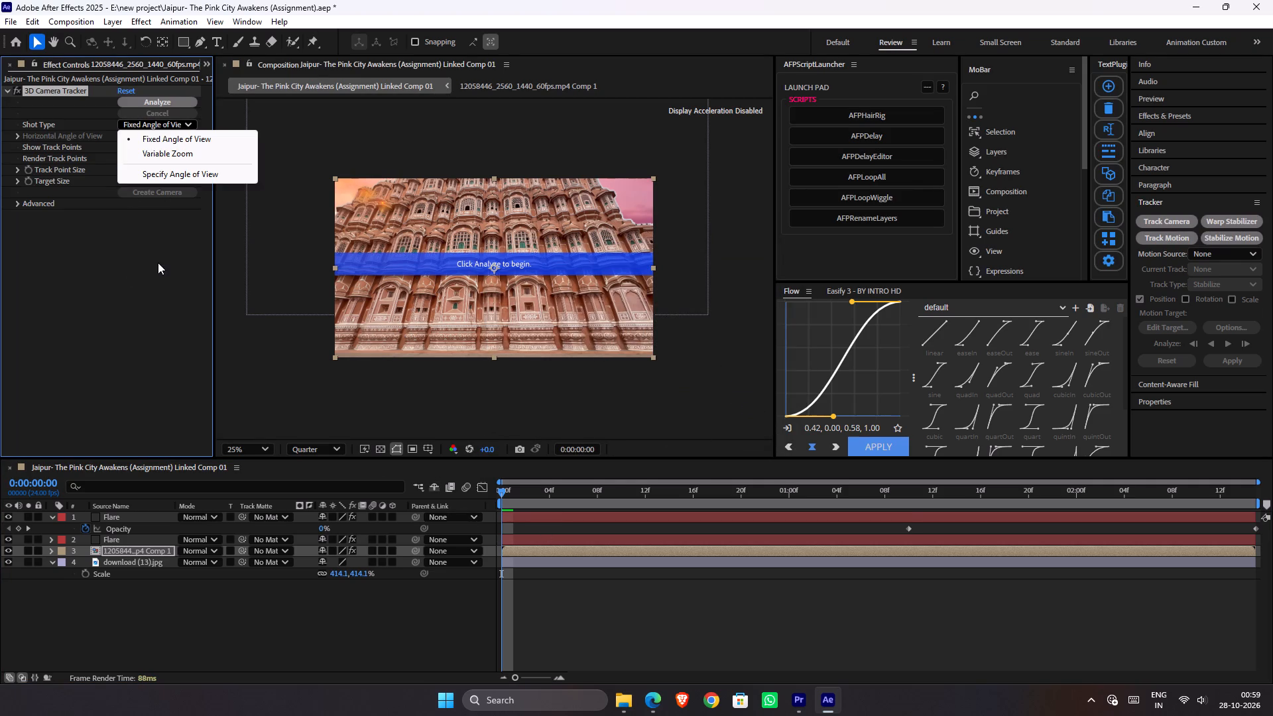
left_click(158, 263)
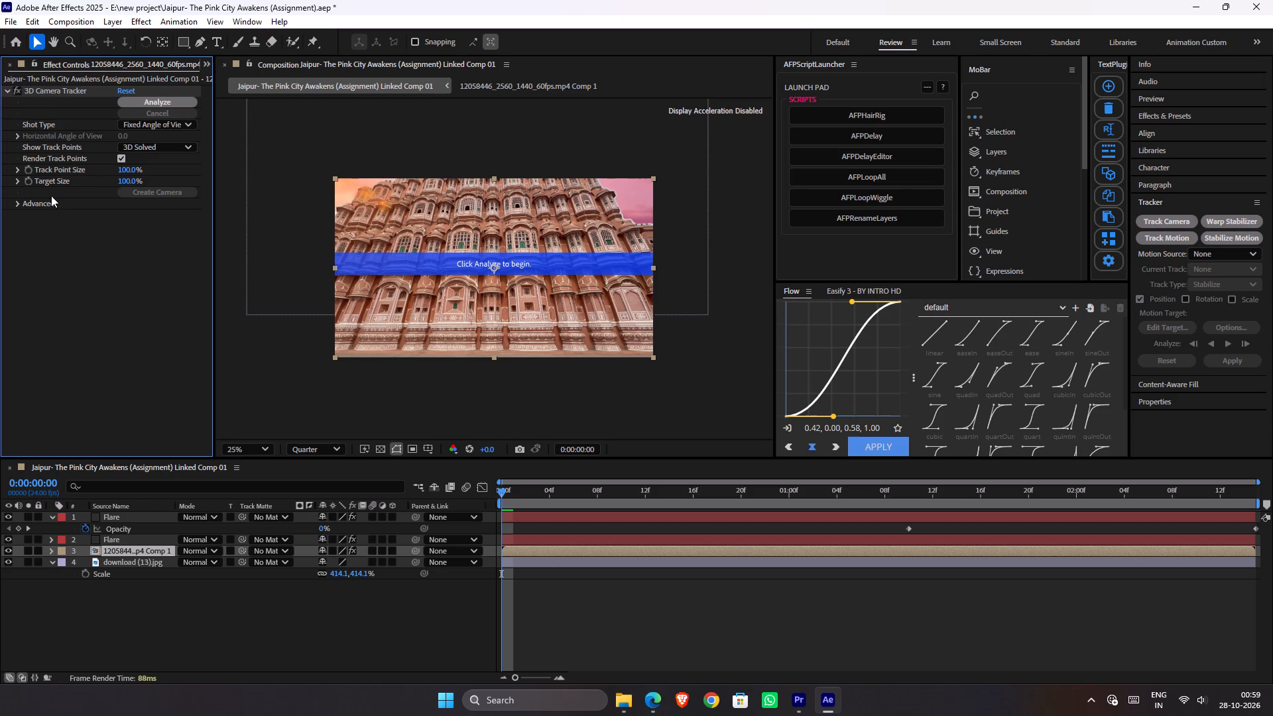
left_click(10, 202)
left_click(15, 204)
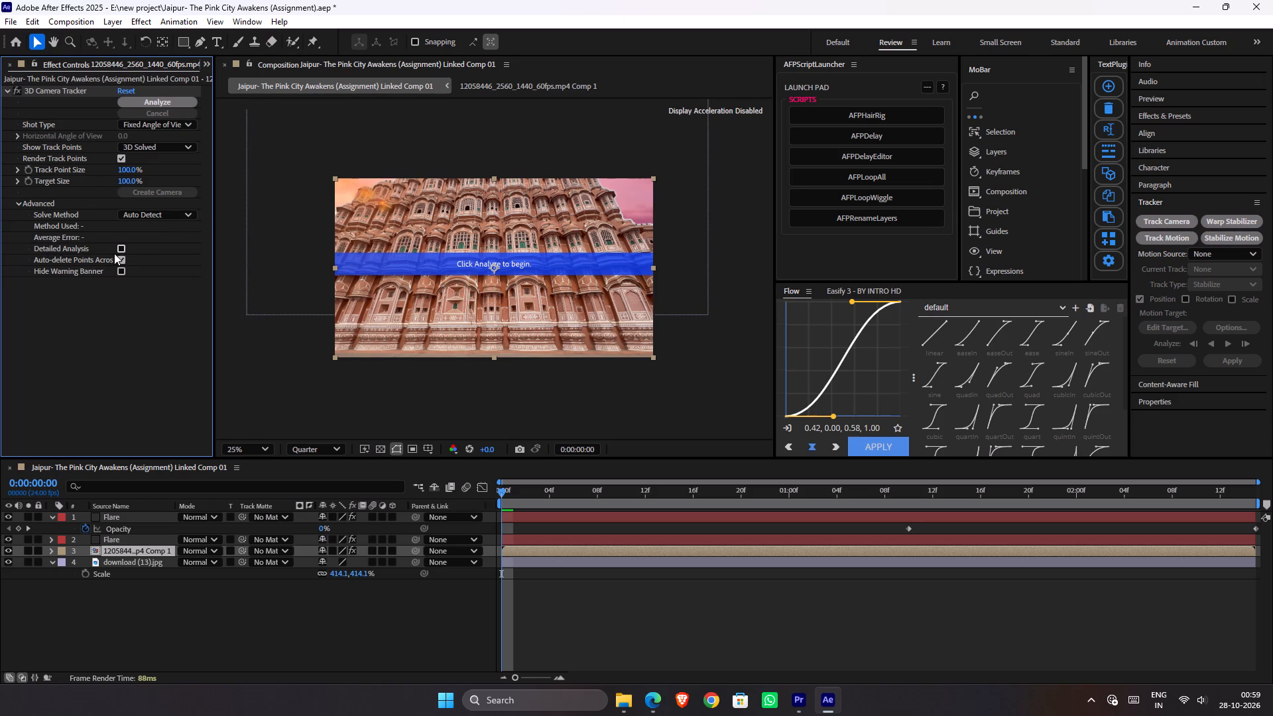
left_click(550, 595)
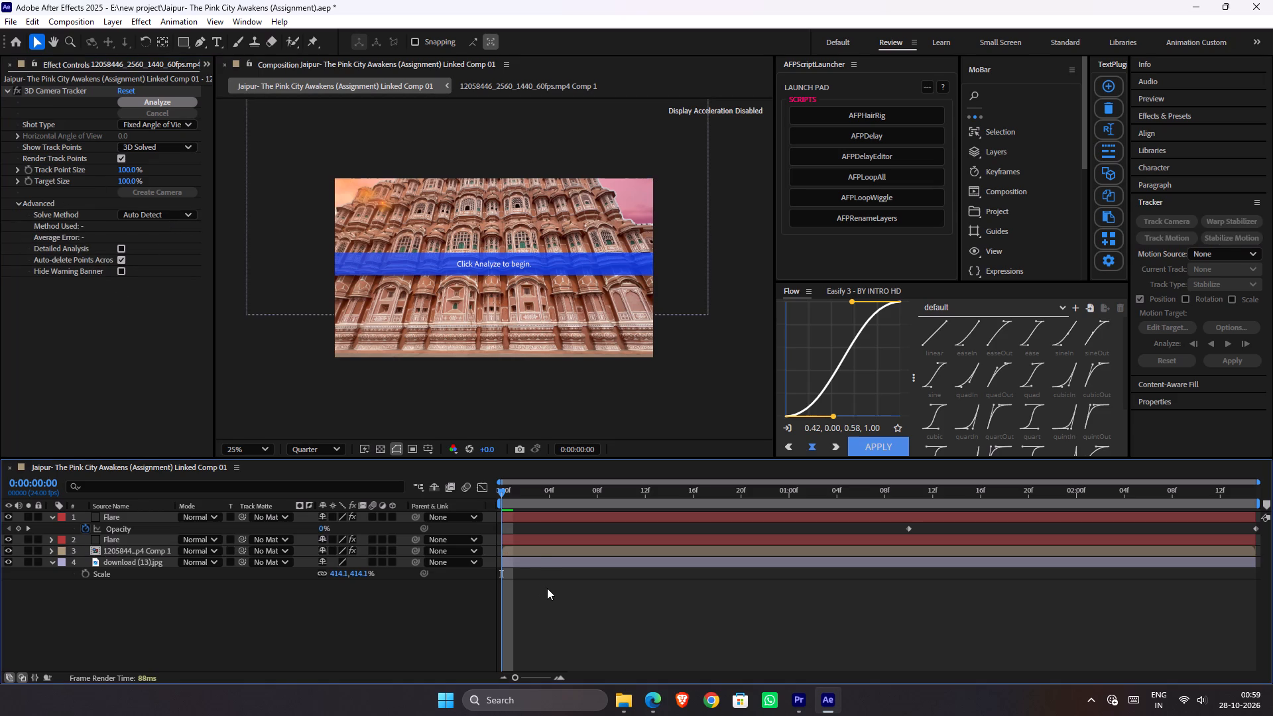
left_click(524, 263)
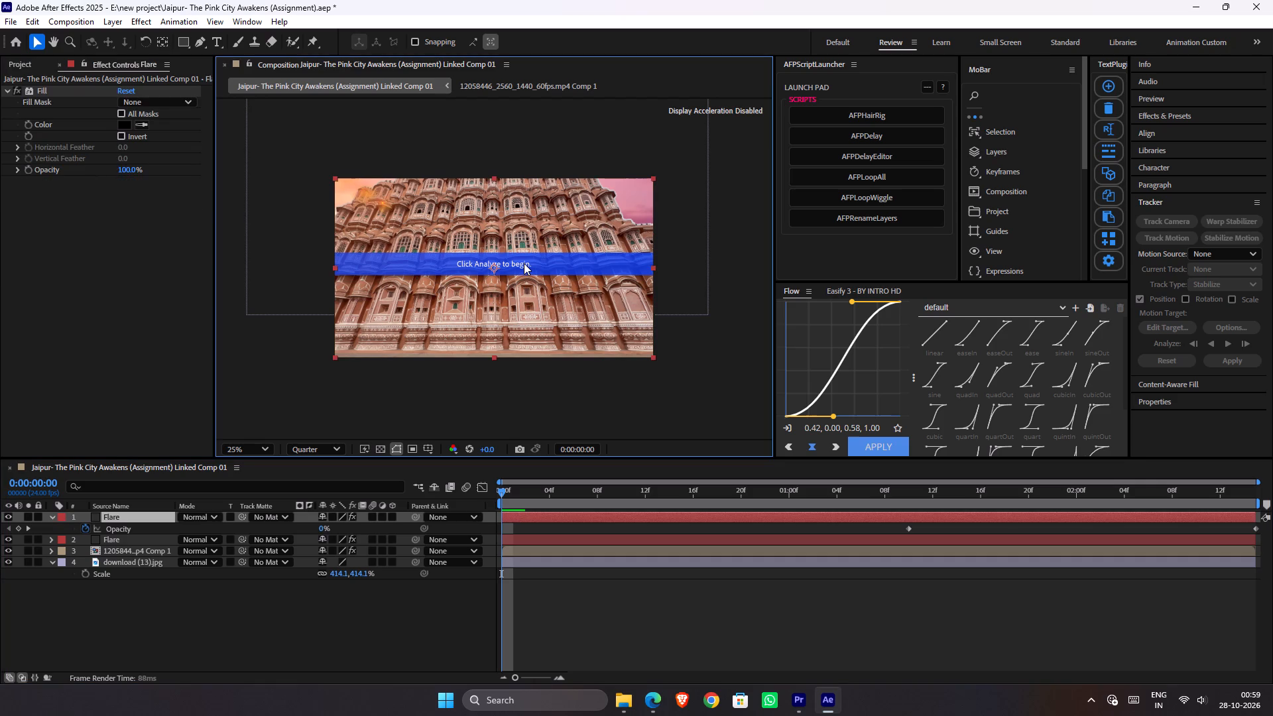
Start the 3D Camera Tracker analysis on the pre-composed palace layer and save the project.
left_click(534, 552)
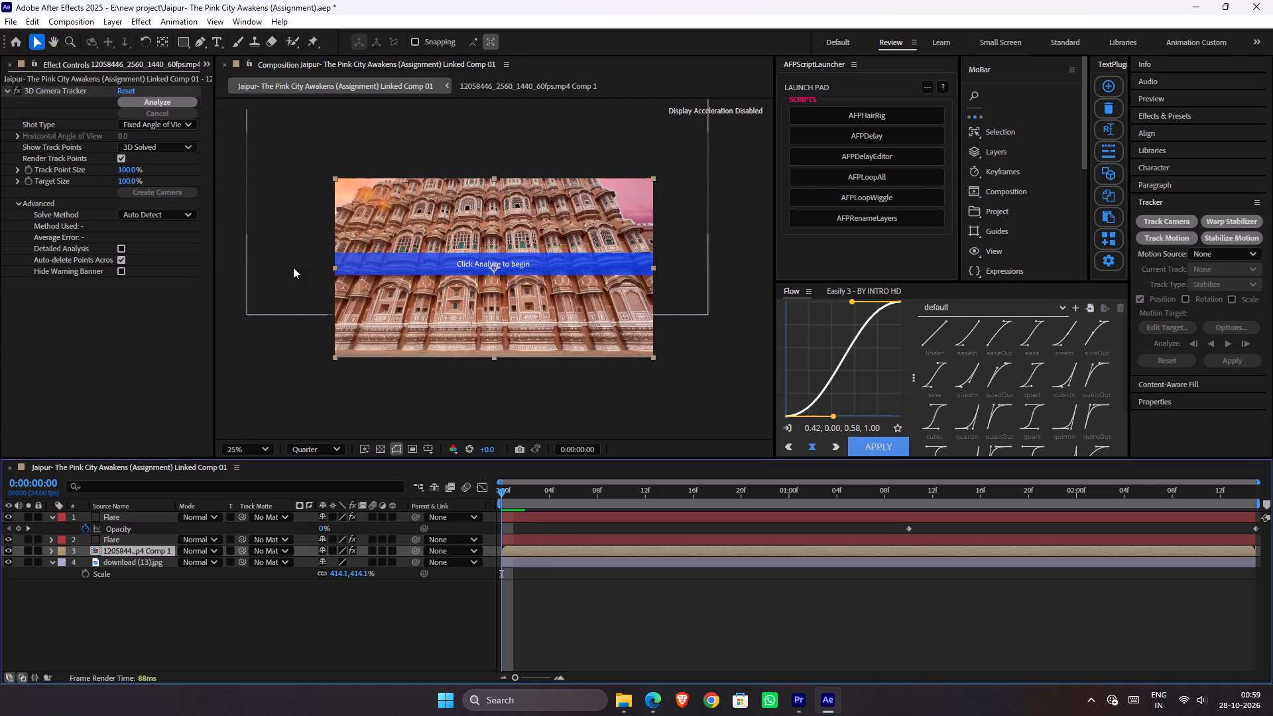
left_click(172, 99)
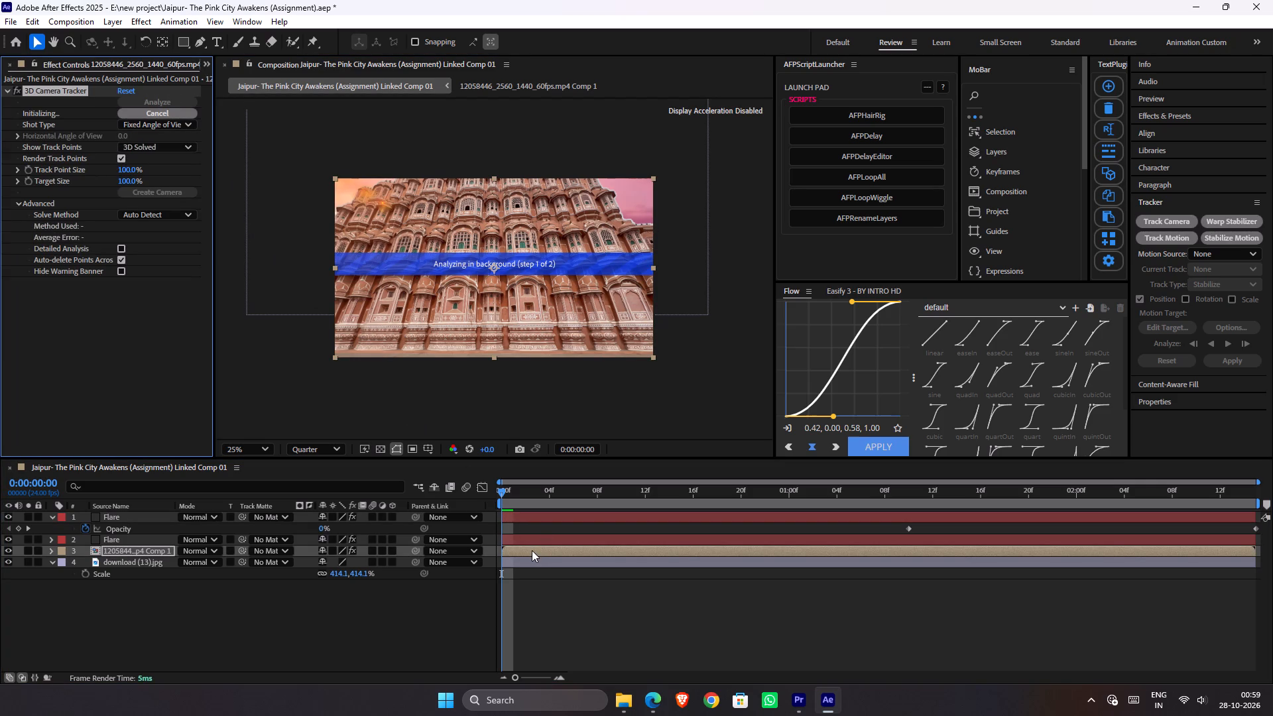
key("ctrl+s")
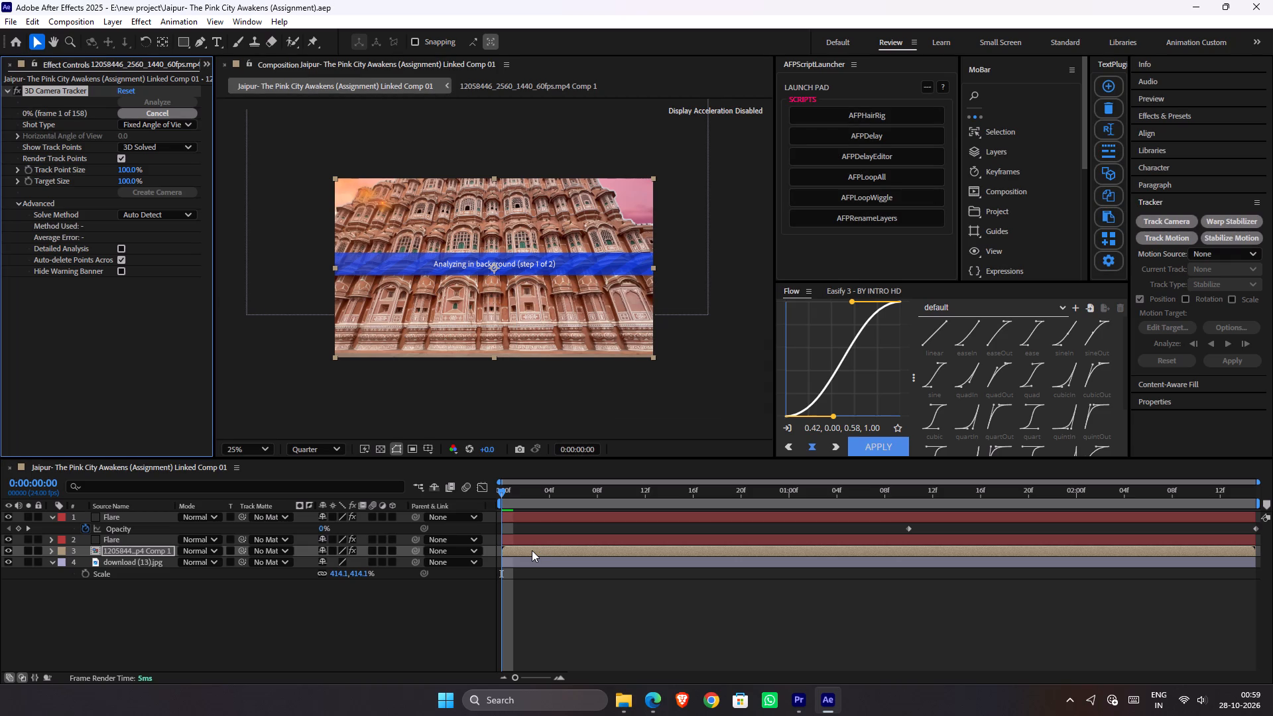
Open the palace pre-composition and apply the Matte Choker effect to the footage layer inside it.
double_click(532, 550)
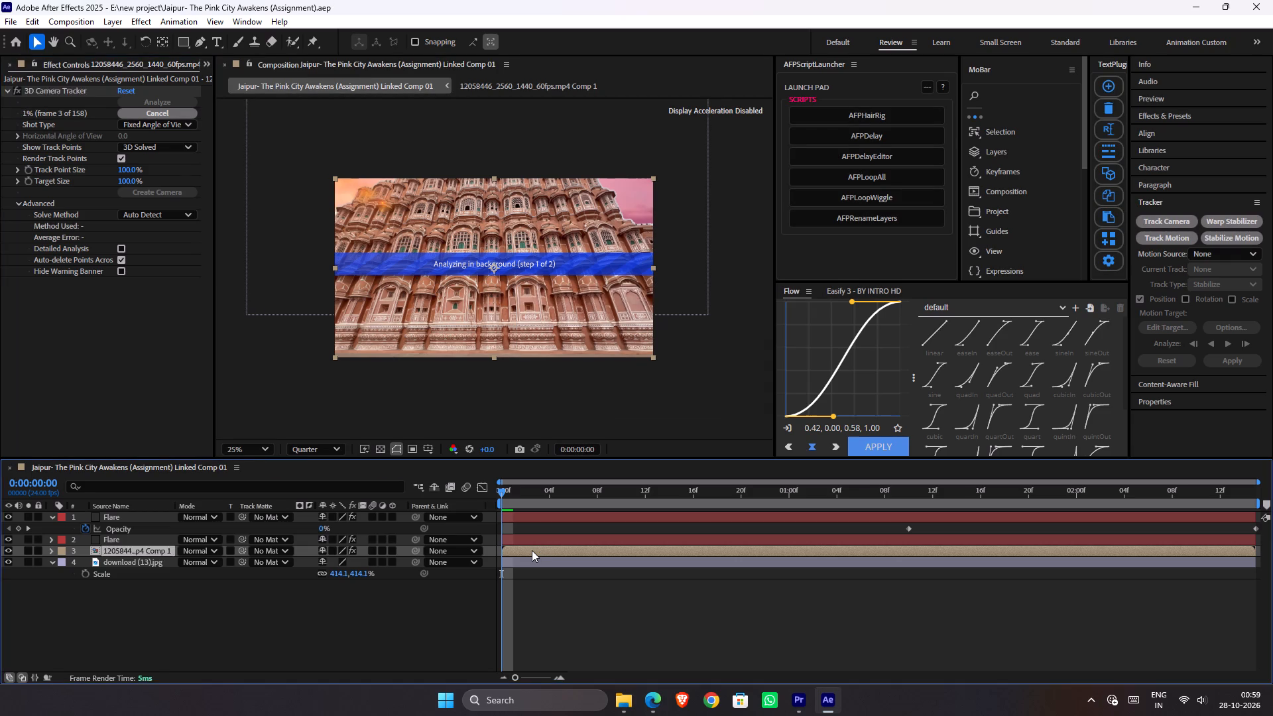
left_click(520, 513)
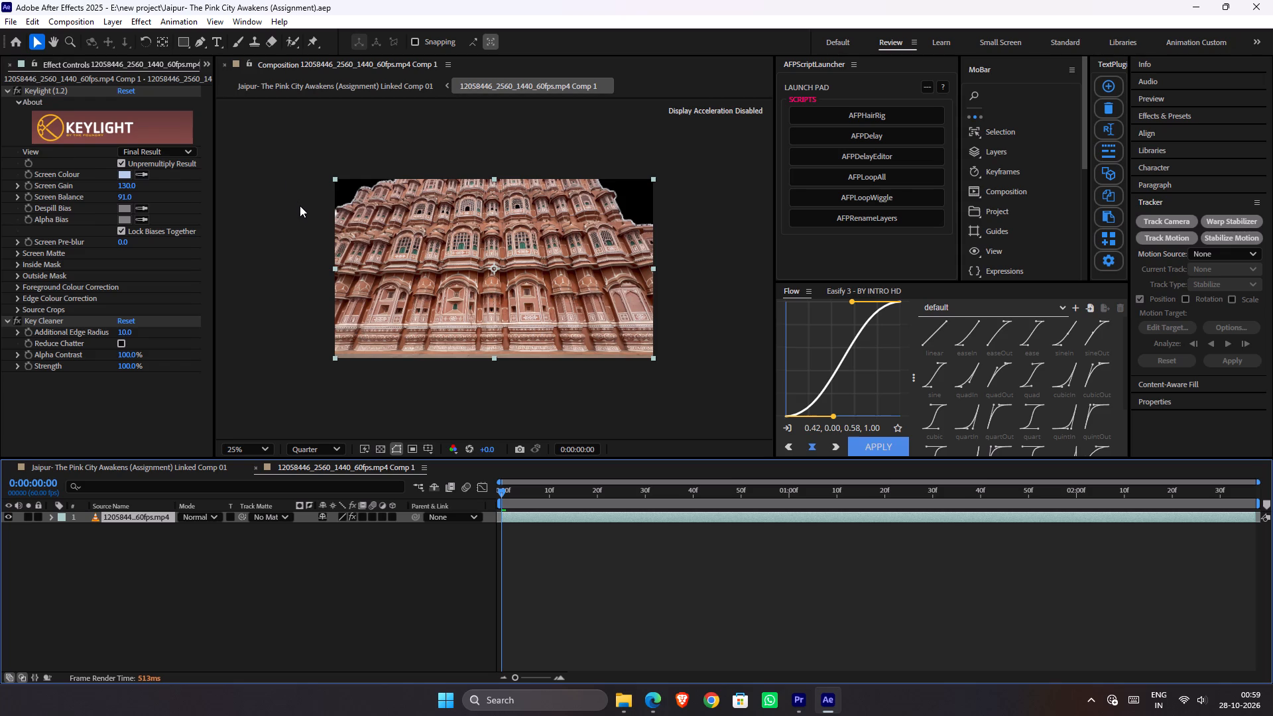
key("ctrl+space")
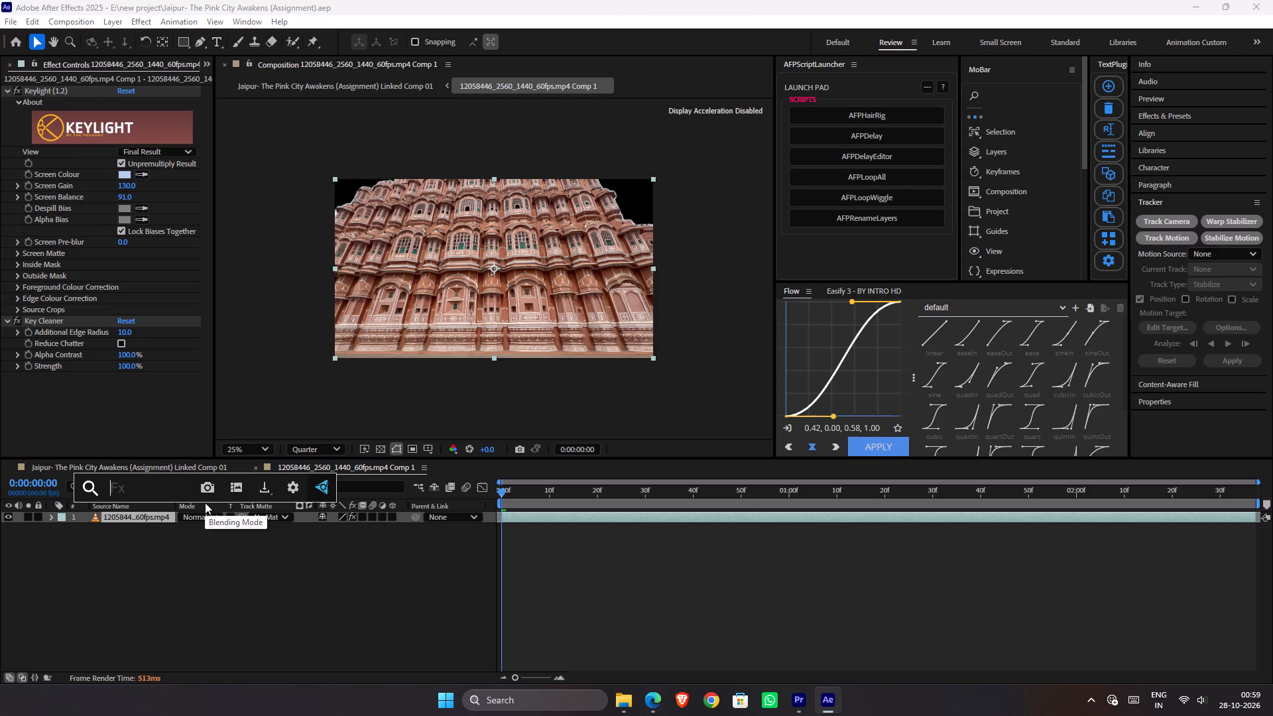
type("choke")
key("Return")
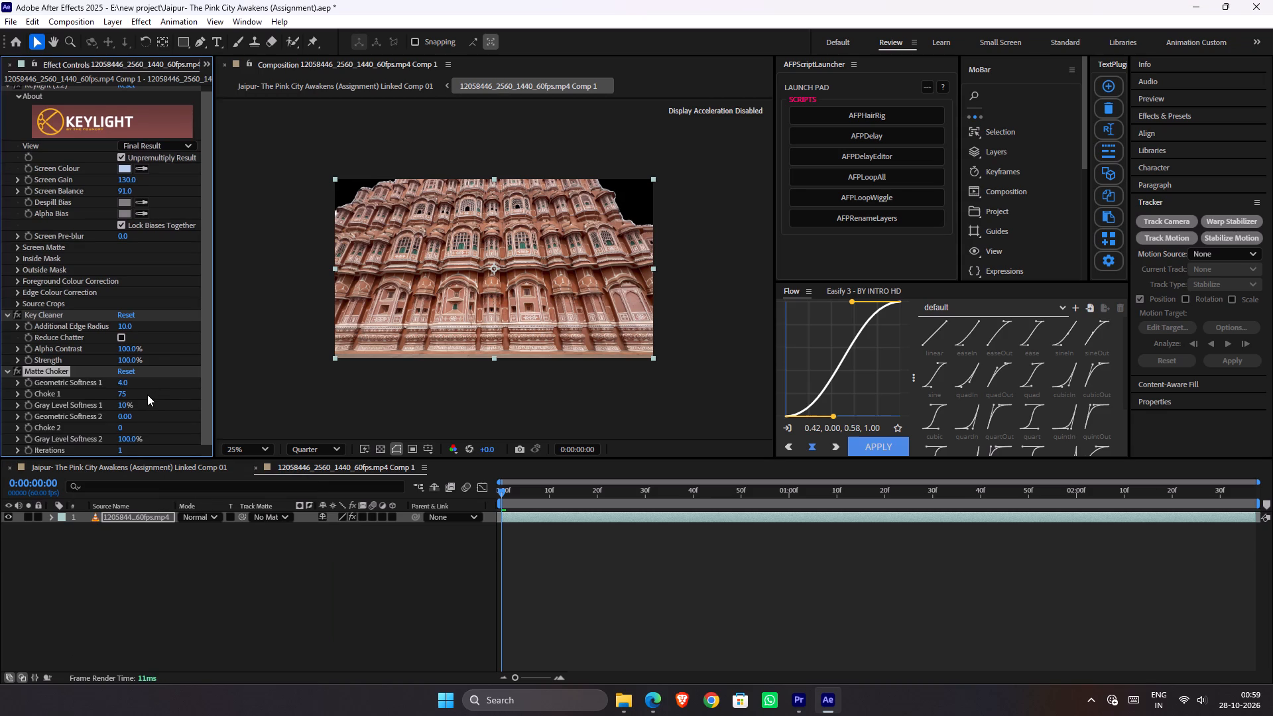
Try negative and positive Choke 1 amounts in Matte Choker and settle on 127.
left_click_drag(125, 393, 157, 392)
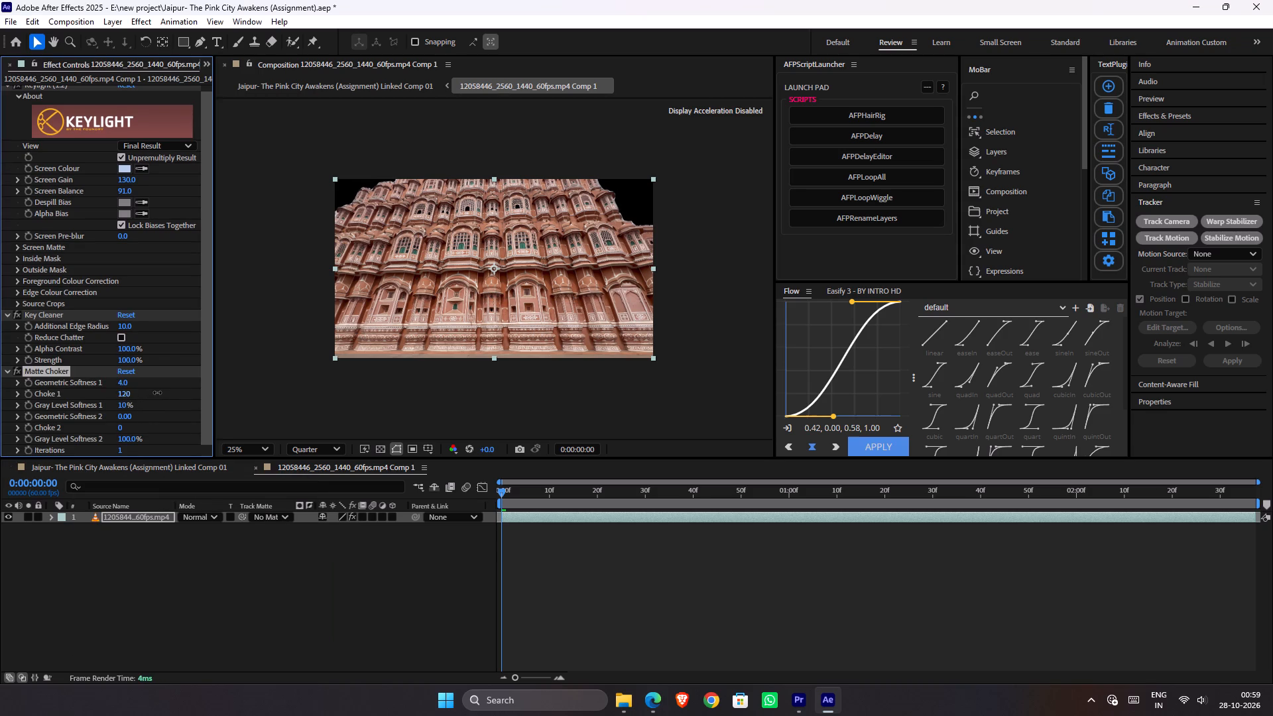
left_click_drag(157, 392, 237, 382)
left_click_drag(237, 382, 106, 405)
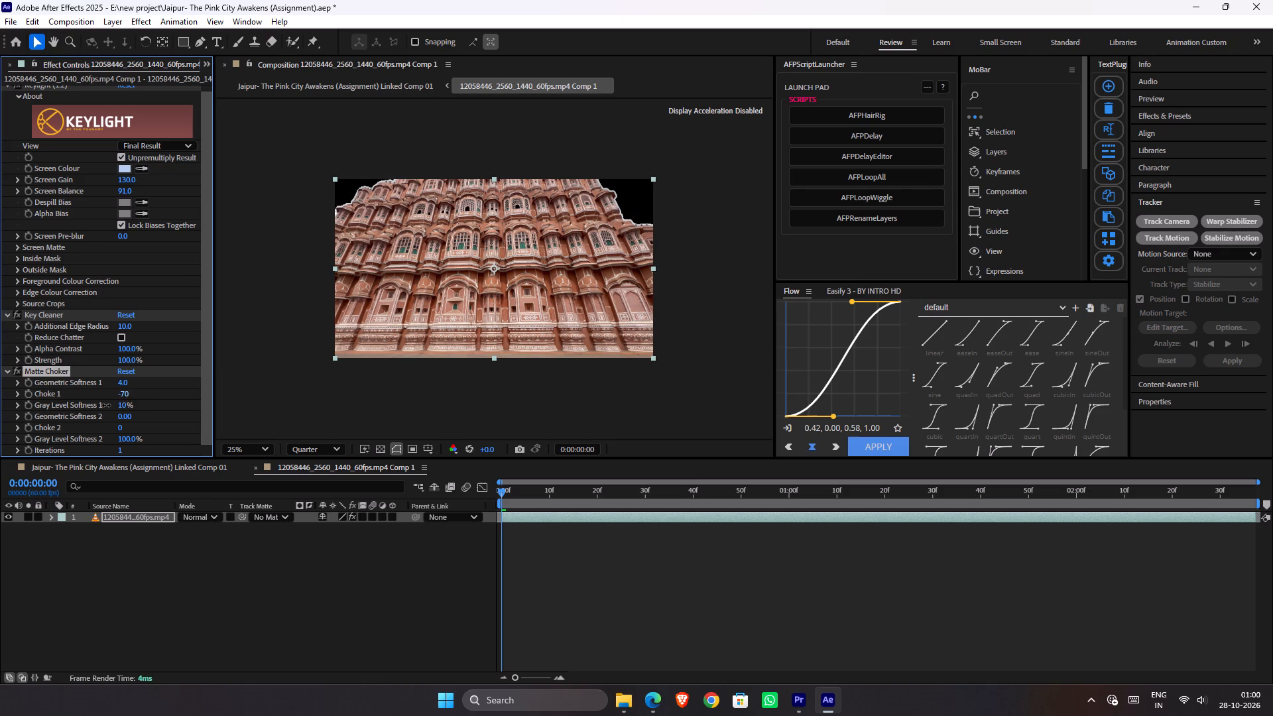
left_click_drag(106, 405, 70, 402)
left_click_drag(70, 402, 203, 387)
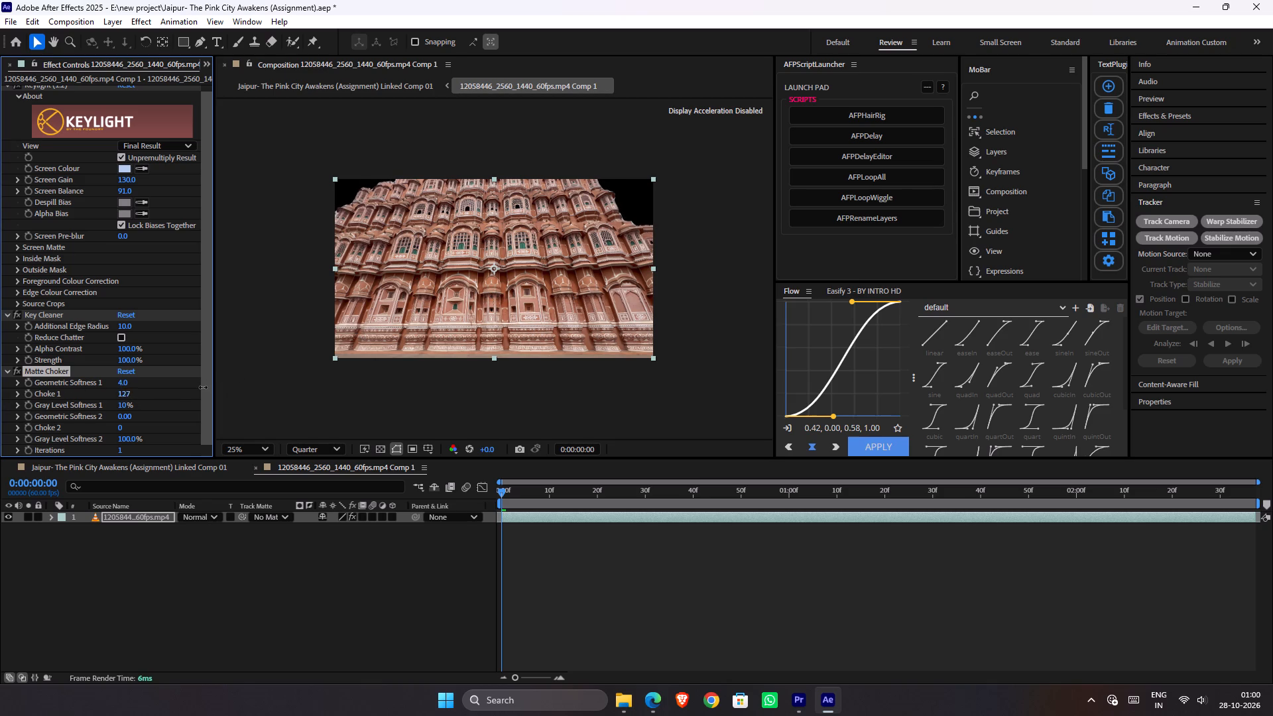
left_click_drag(203, 387, 347, 390)
left_click_drag(347, 390, 369, 369)
left_click_drag(369, 369, 373, 369)
Try a higher Geometric Softness 1 in Matte Choker, up to about 11.8, and settle on 0.0.
left_click_drag(121, 385, 156, 385)
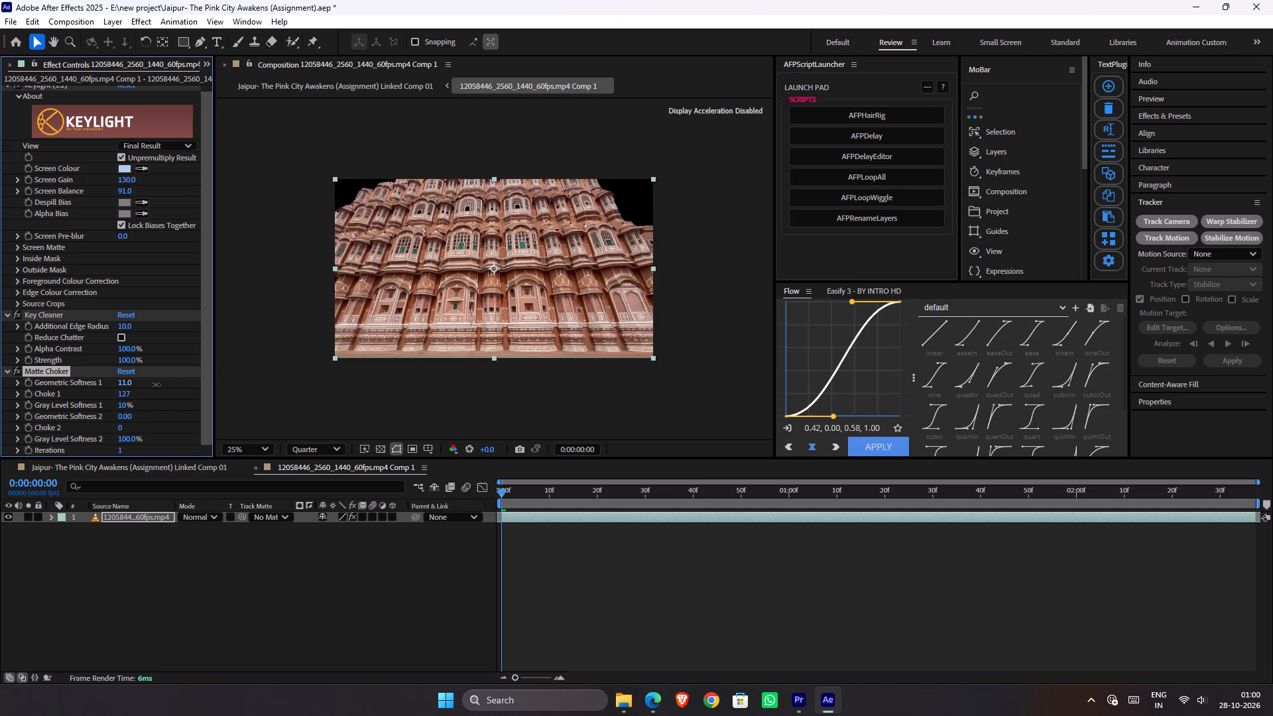
left_click_drag(156, 385, 163, 384)
left_click_drag(163, 384, 0, 404)
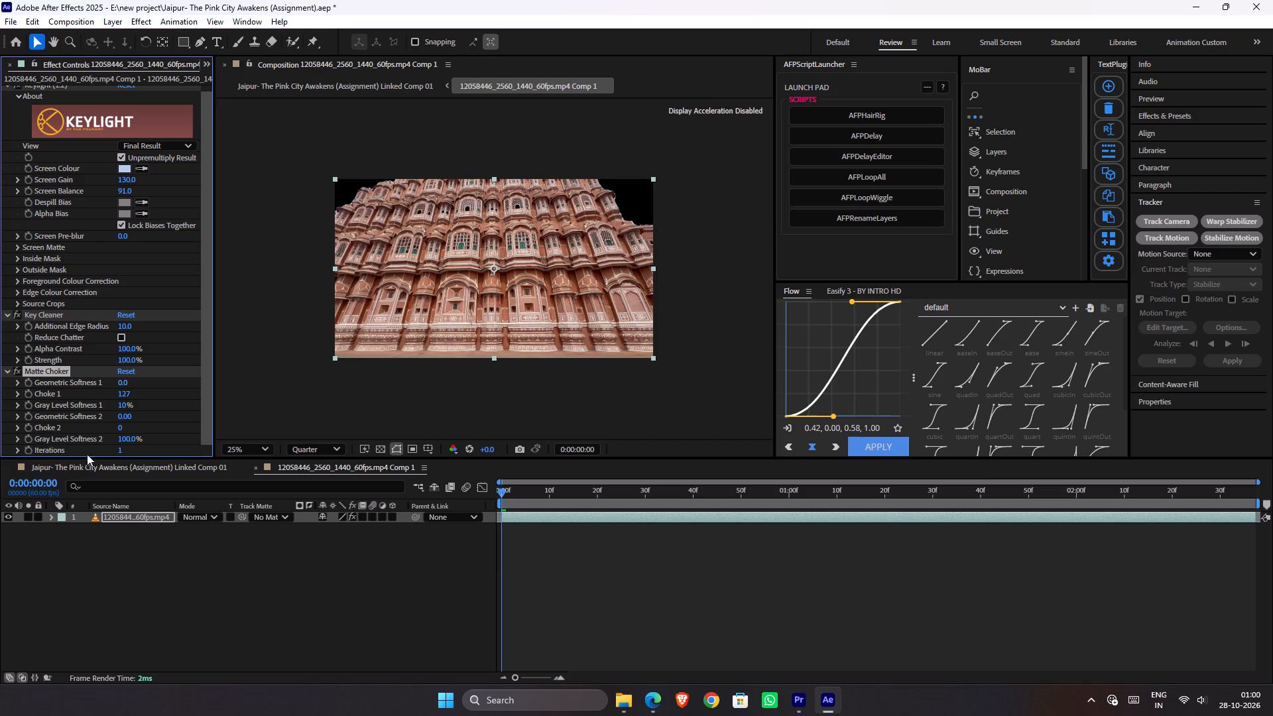
Turn off the Matte Choker effect on the palace footage layer.
left_click(567, 582)
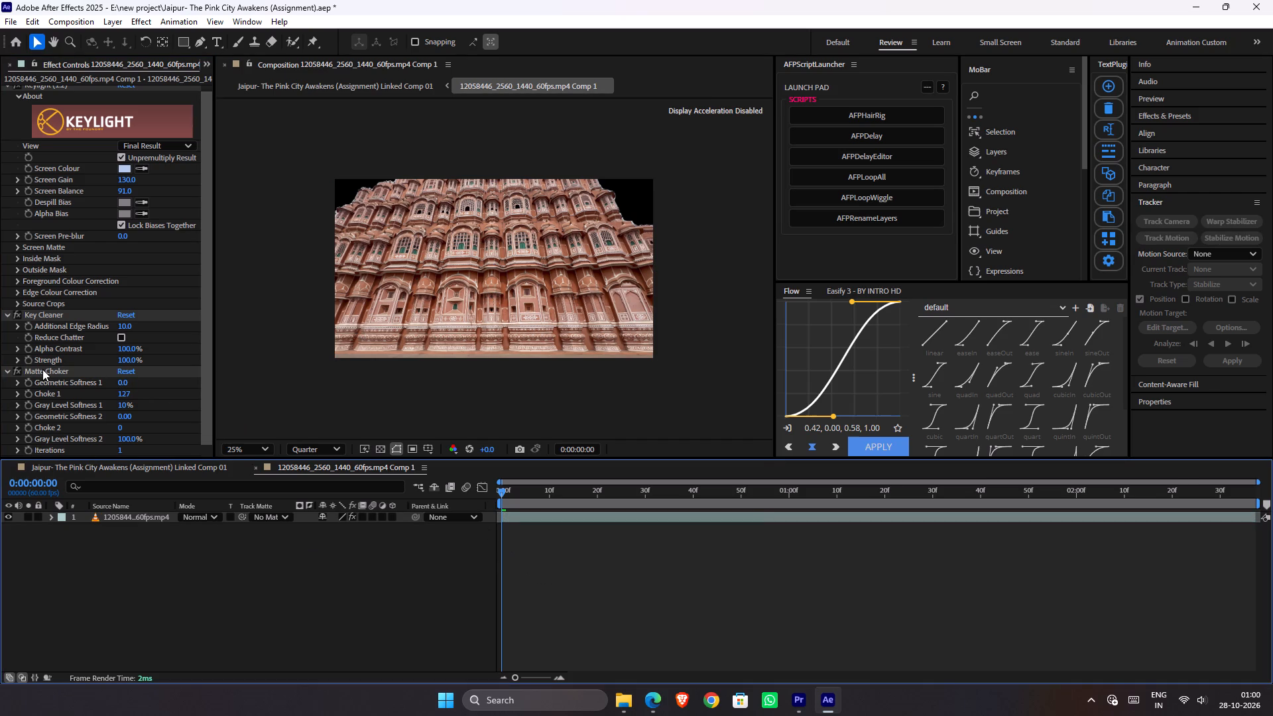
left_click(42, 369)
left_click(21, 369)
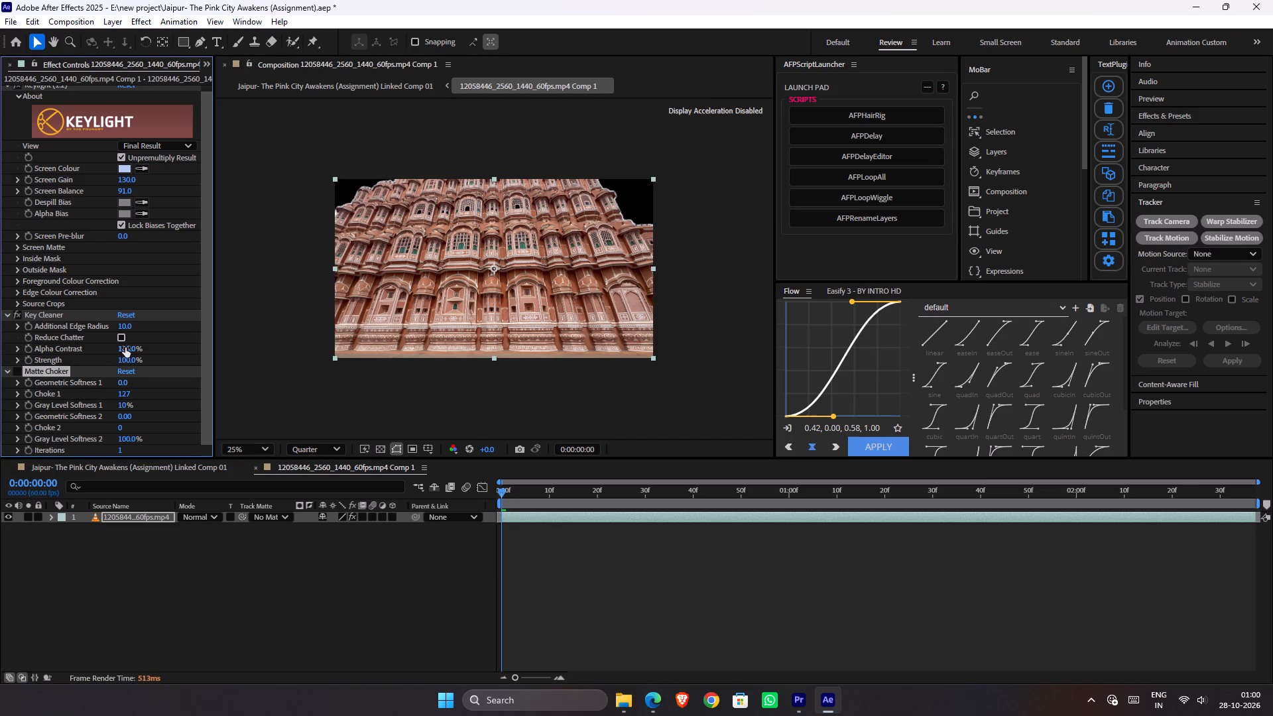
Try high and zero Additional Edge Radius amounts in Key Cleaner, settle on 5, and enable Reduce Chatter.
left_click_drag(120, 328, 522, 322)
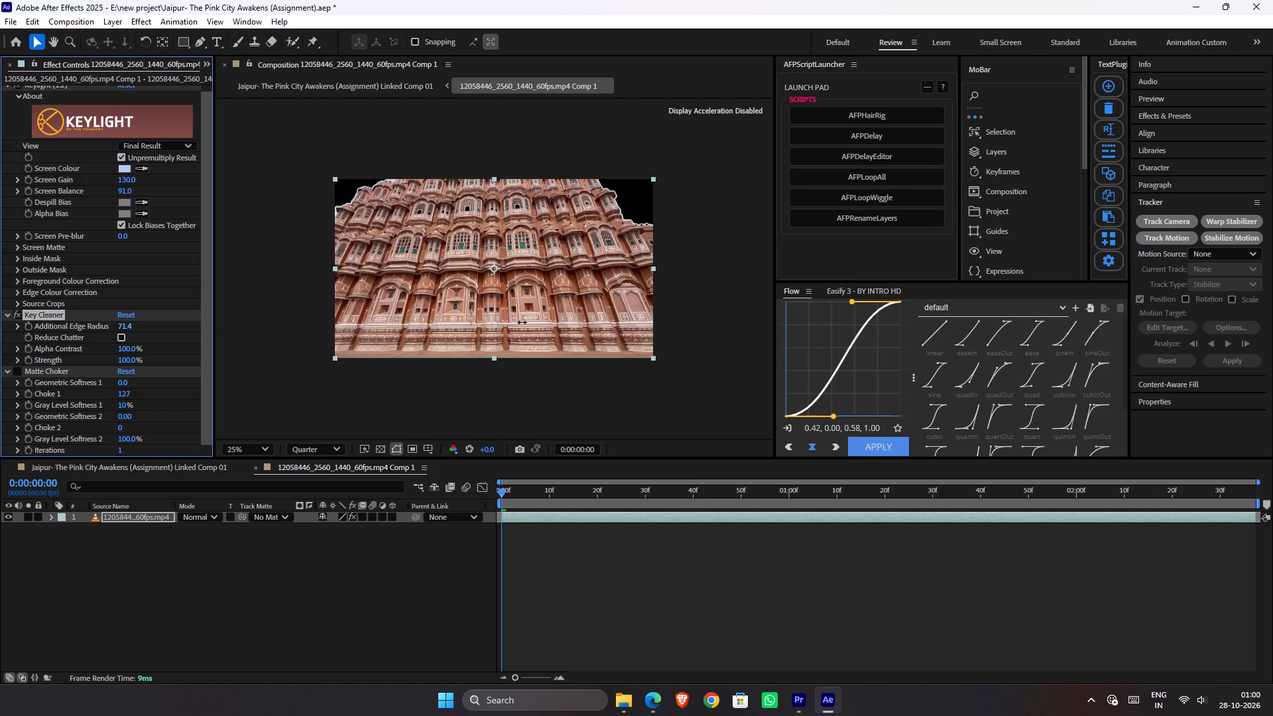
left_click_drag(522, 322, 0, 345)
left_click(121, 324)
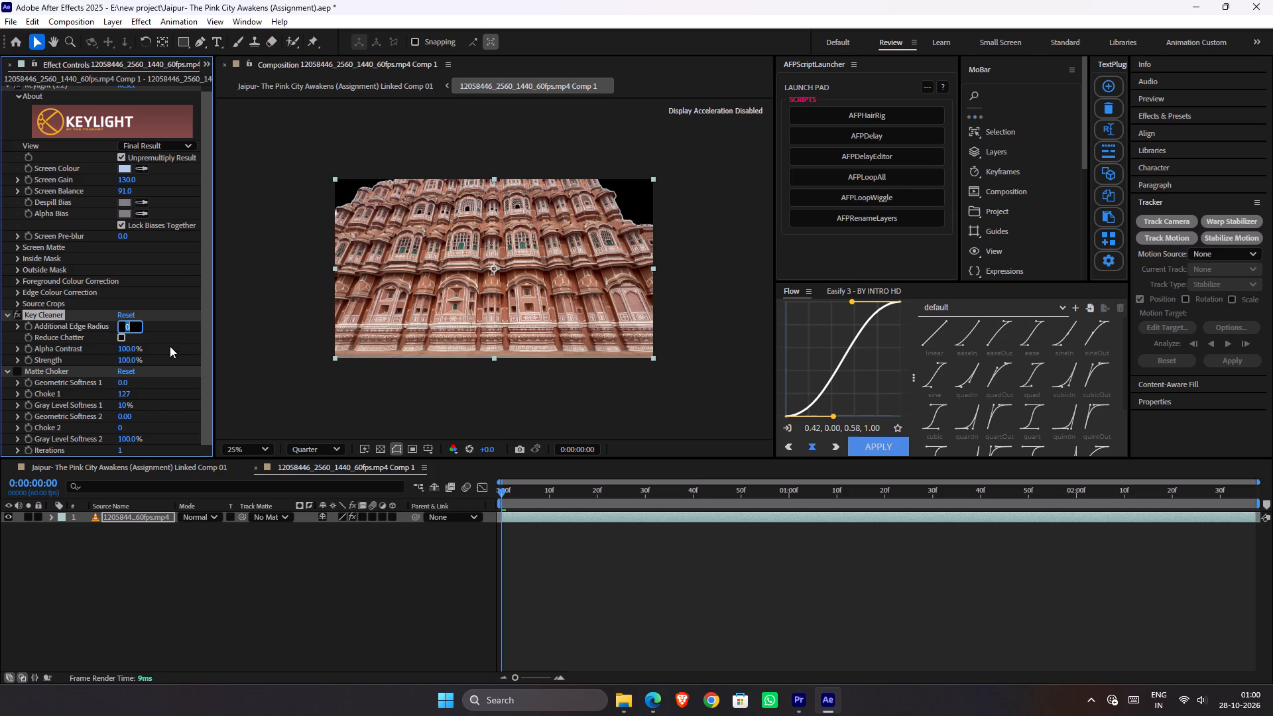
key("5")
left_click(176, 341)
scroll(156, 339, "up", 1)
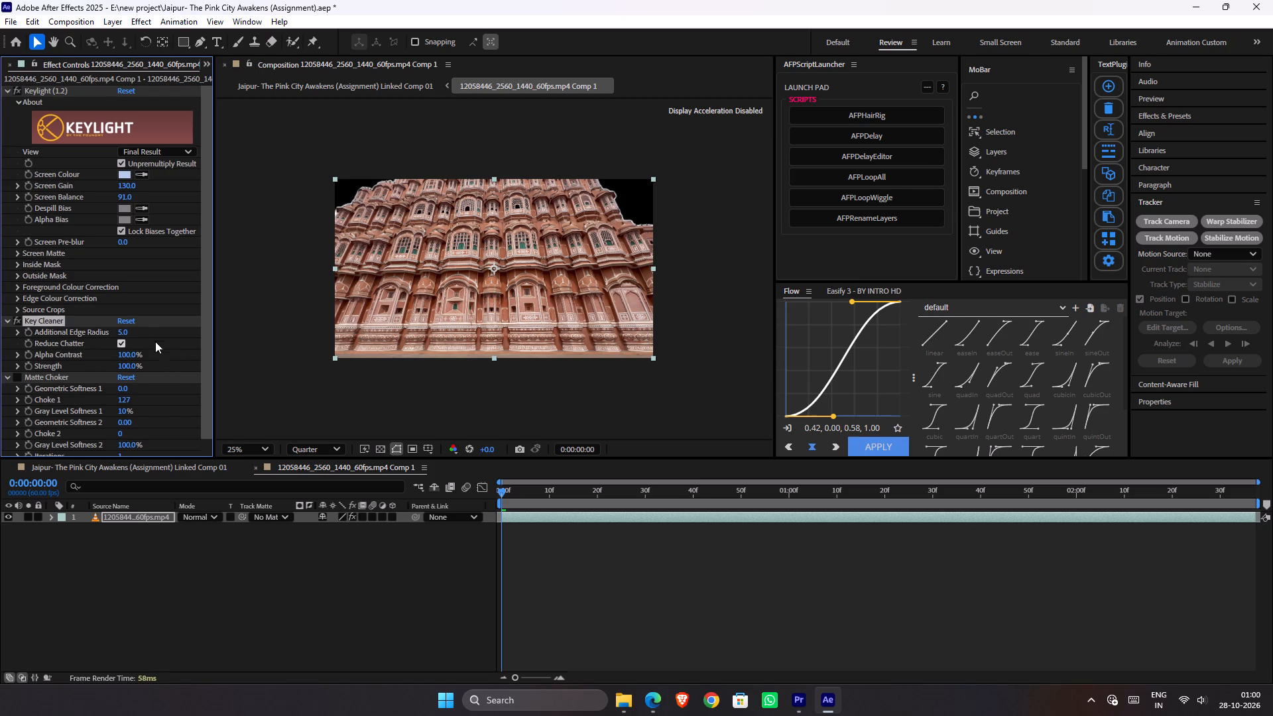
scroll(124, 337, "up", 4)
left_click_drag(513, 491, 588, 491)
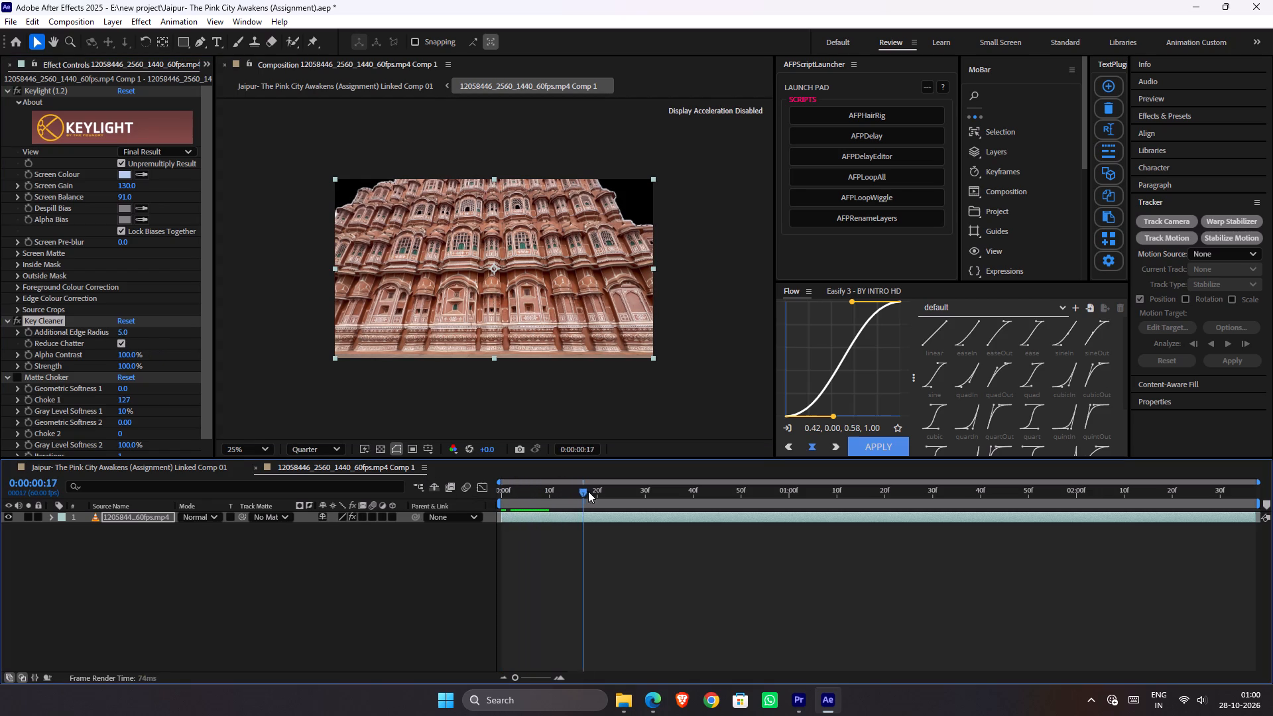
left_click_drag(588, 491, 324, 494)
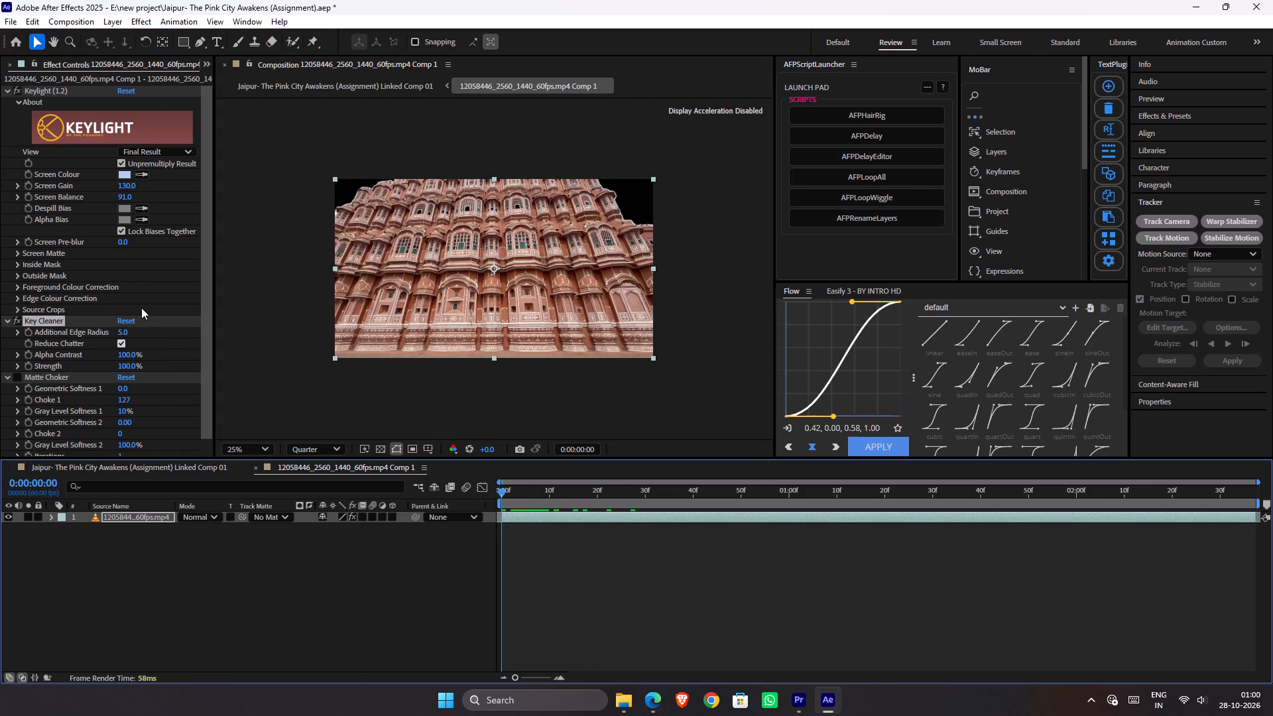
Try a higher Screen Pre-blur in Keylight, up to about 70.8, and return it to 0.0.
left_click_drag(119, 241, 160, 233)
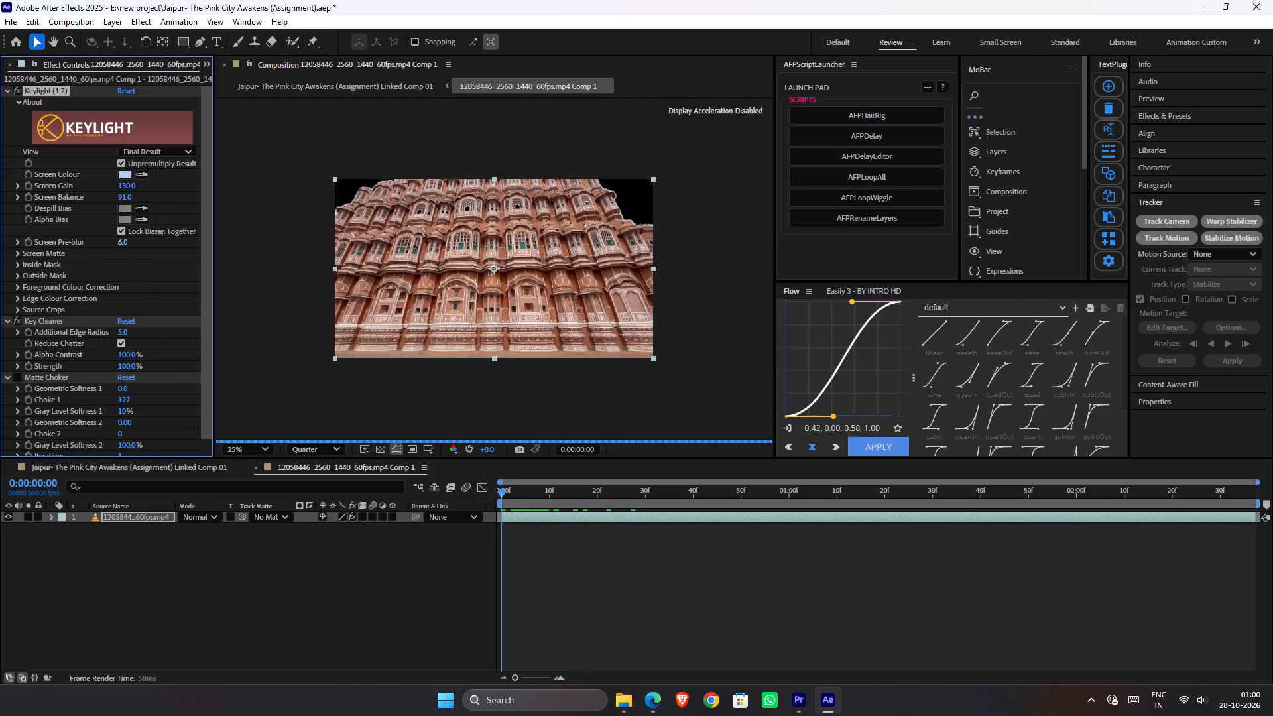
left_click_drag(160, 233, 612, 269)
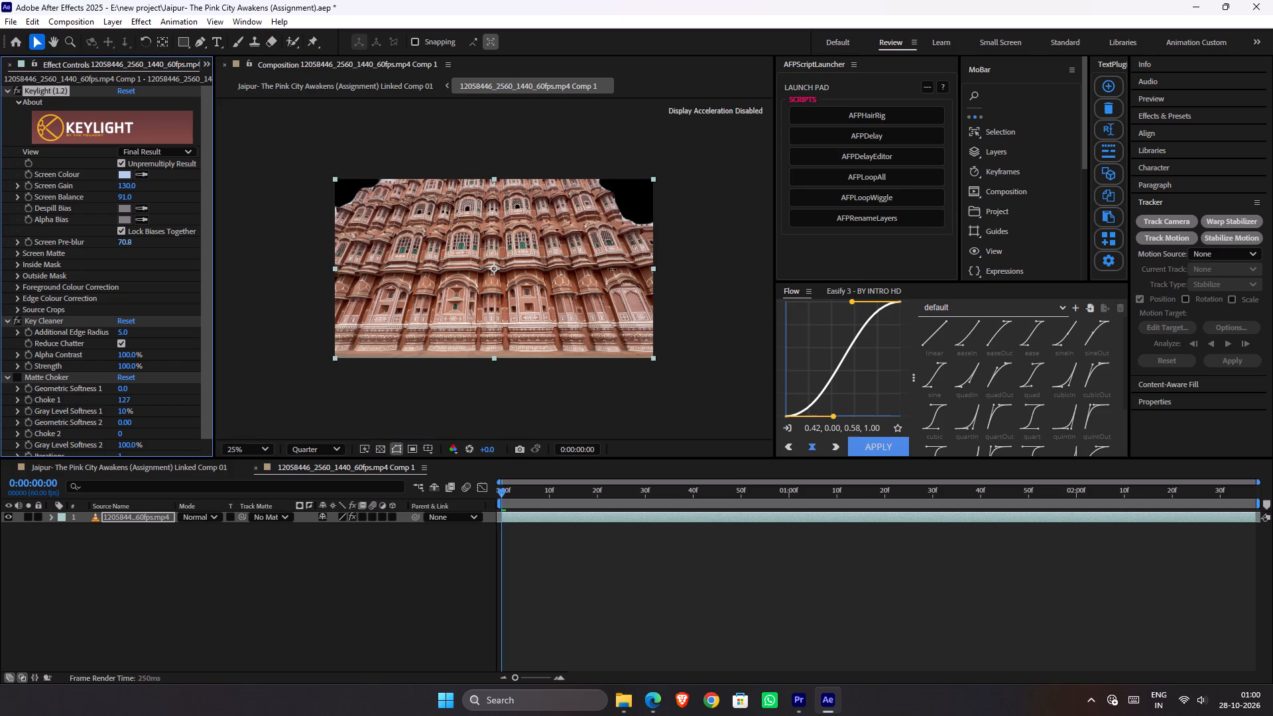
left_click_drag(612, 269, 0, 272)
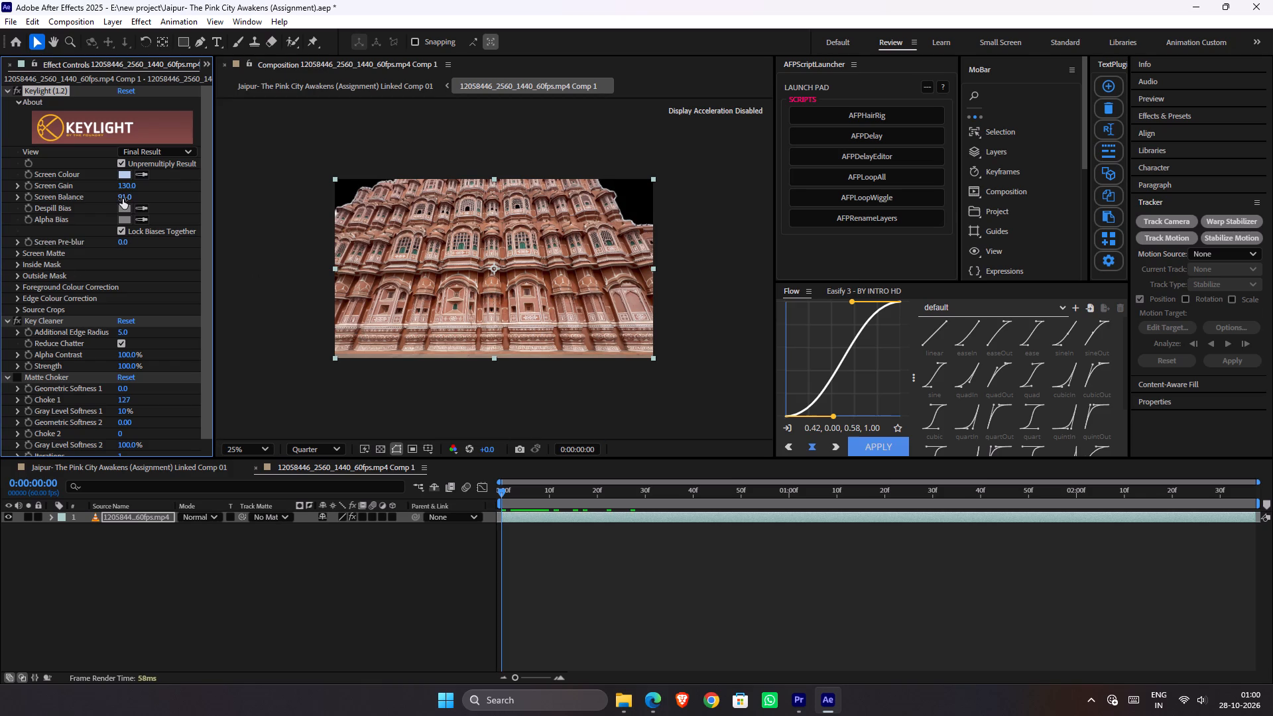
Try Keylight Screen Balance amounts between 0 and 100, and set it to 90.
left_click_drag(123, 199, 213, 194)
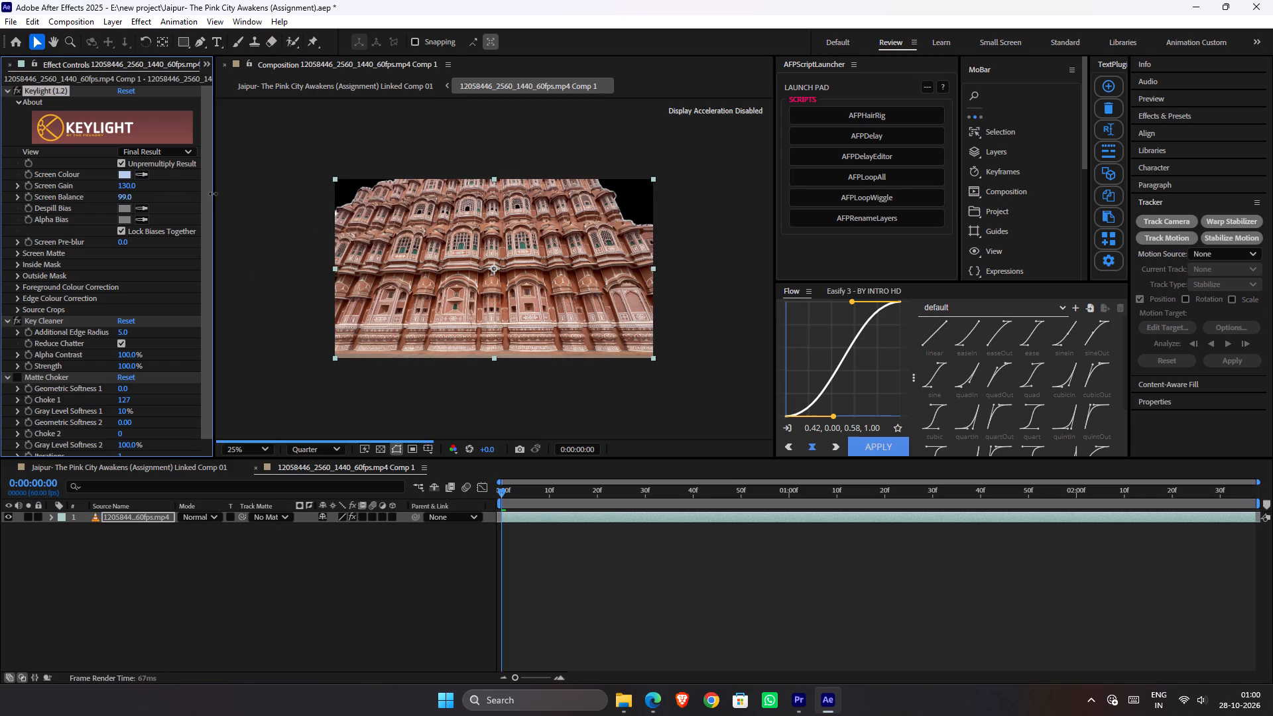
left_click_drag(213, 194, 103, 204)
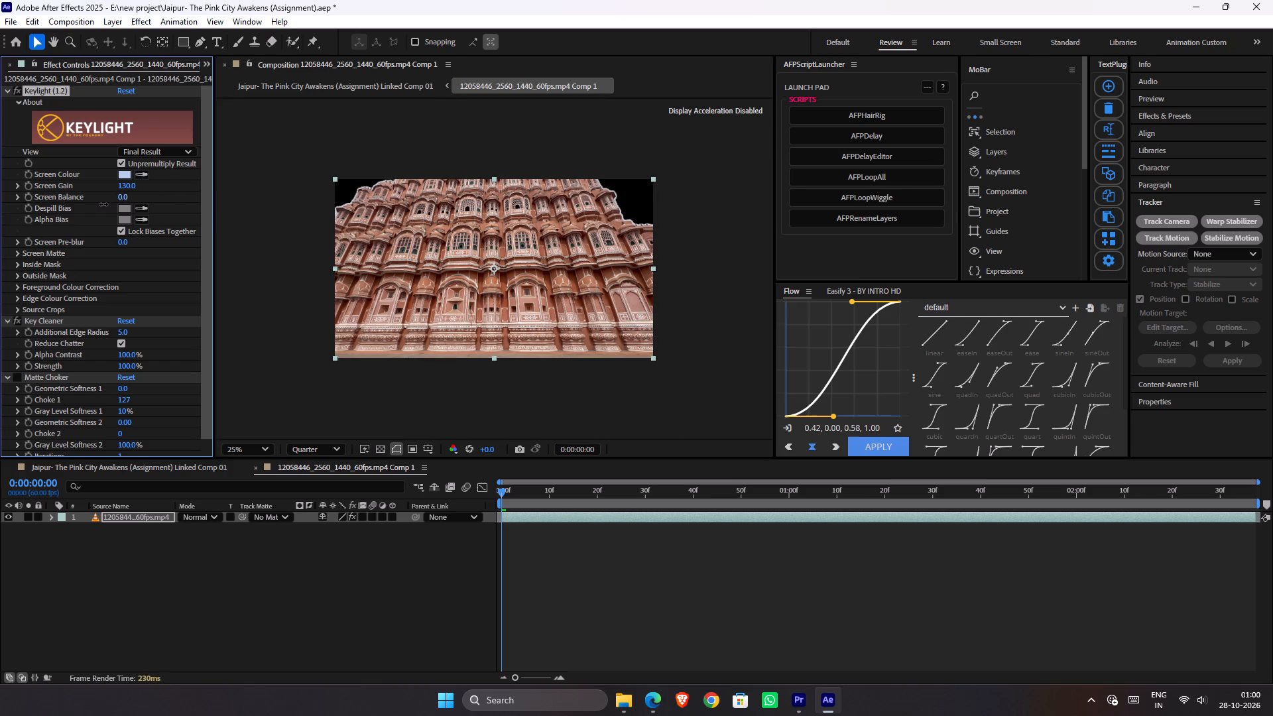
left_click_drag(103, 204, 102, 204)
left_click_drag(125, 198, 206, 198)
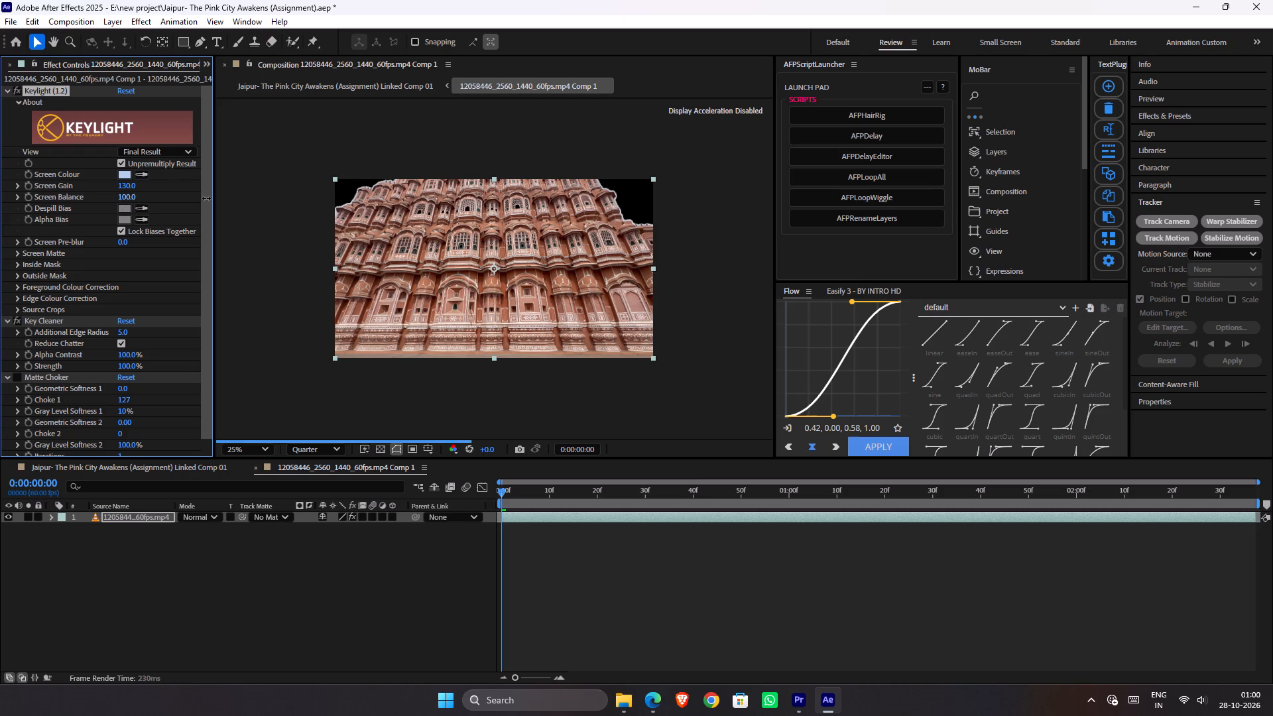
left_click_drag(206, 198, 278, 198)
left_click(121, 198)
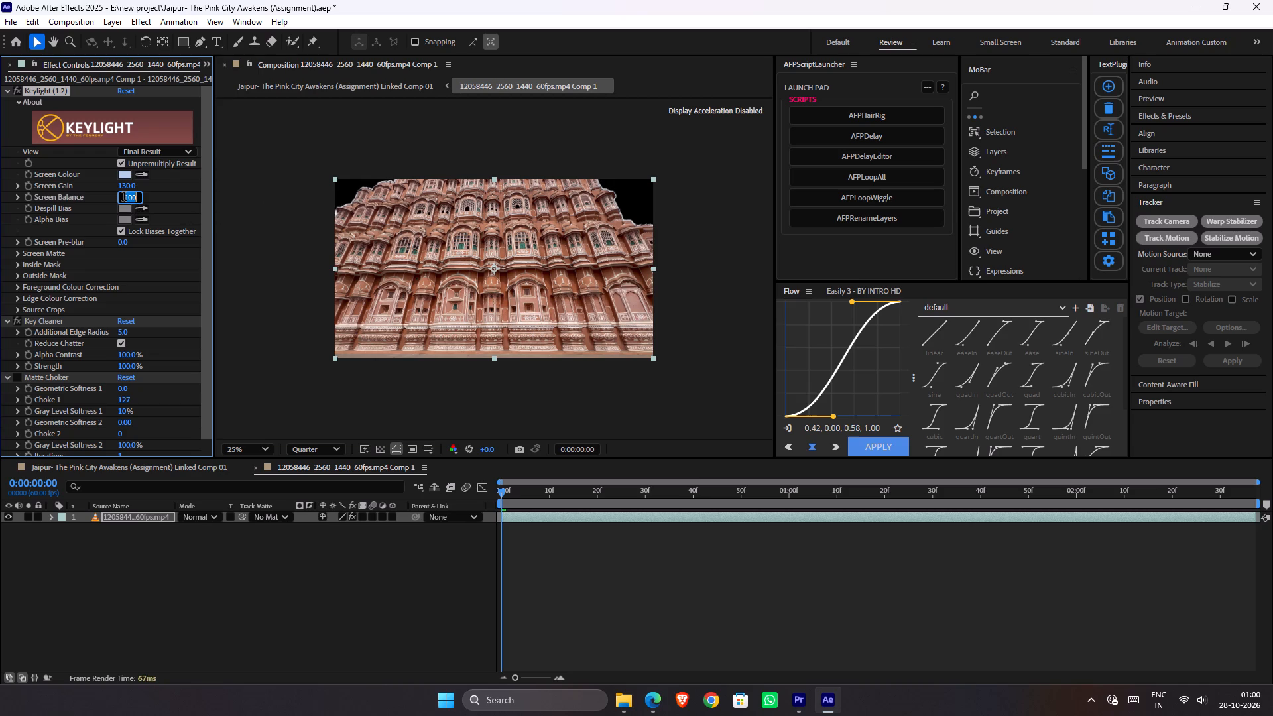
type("90")
key("Return")
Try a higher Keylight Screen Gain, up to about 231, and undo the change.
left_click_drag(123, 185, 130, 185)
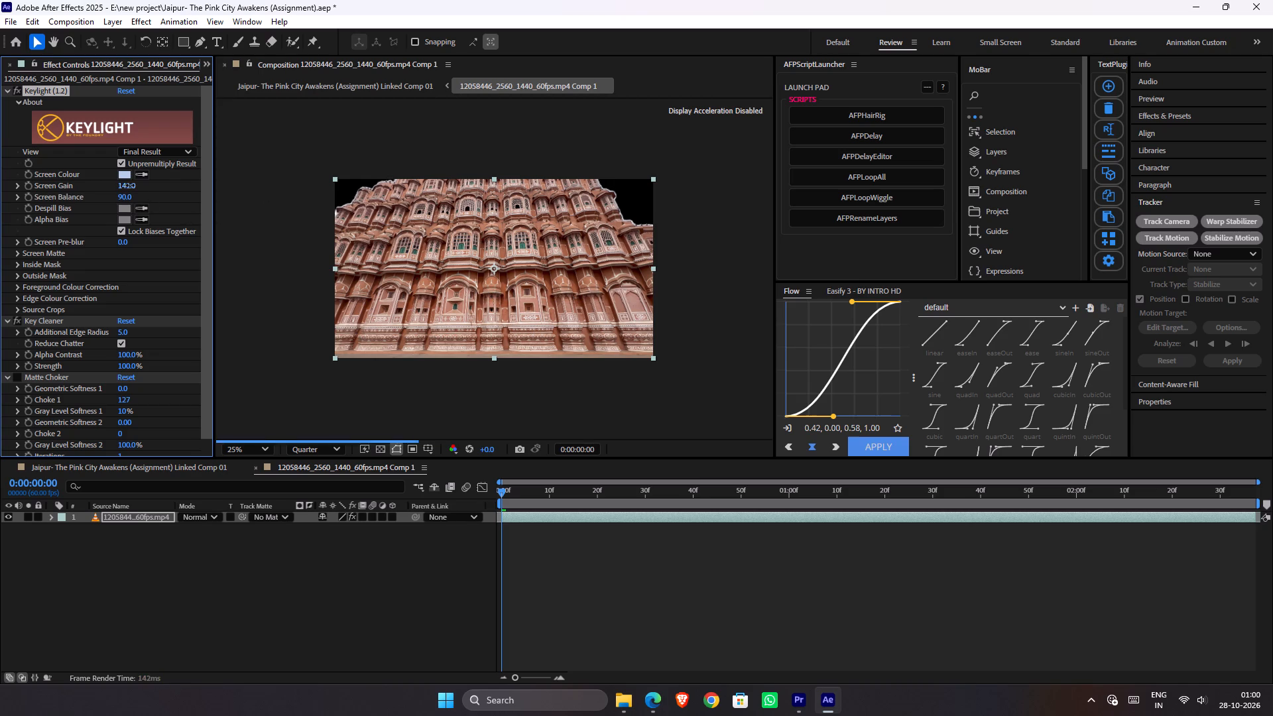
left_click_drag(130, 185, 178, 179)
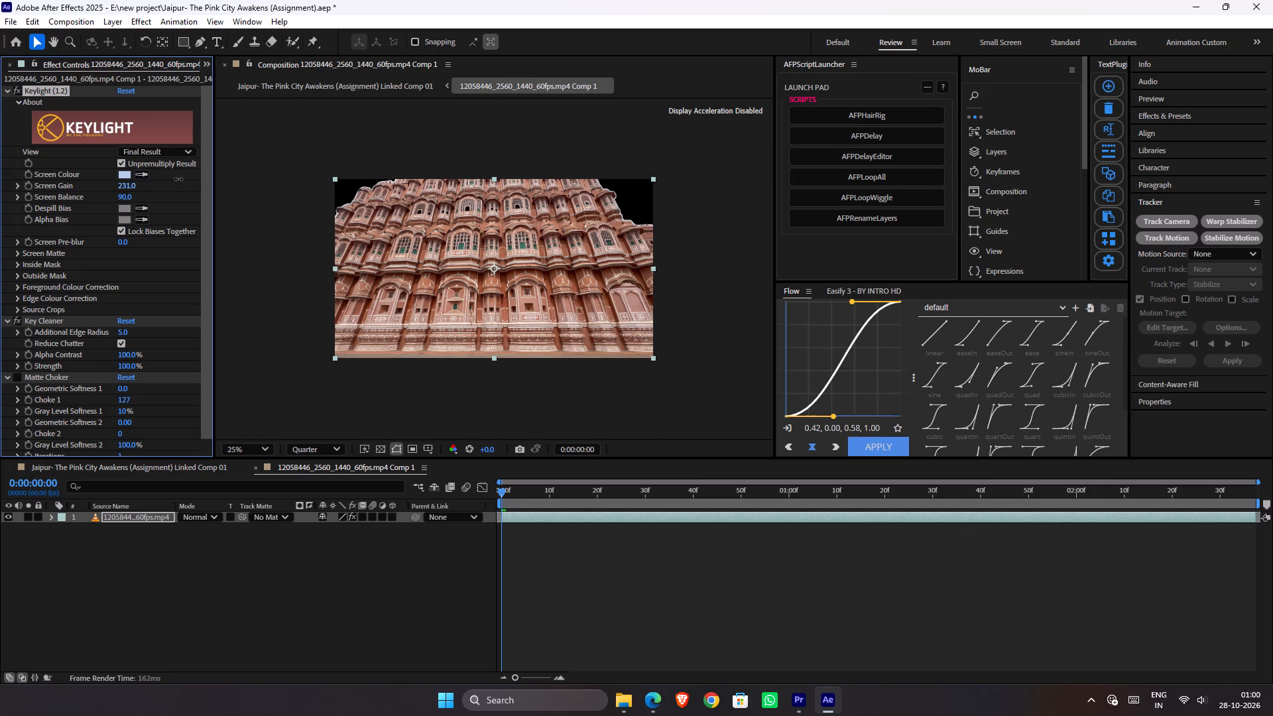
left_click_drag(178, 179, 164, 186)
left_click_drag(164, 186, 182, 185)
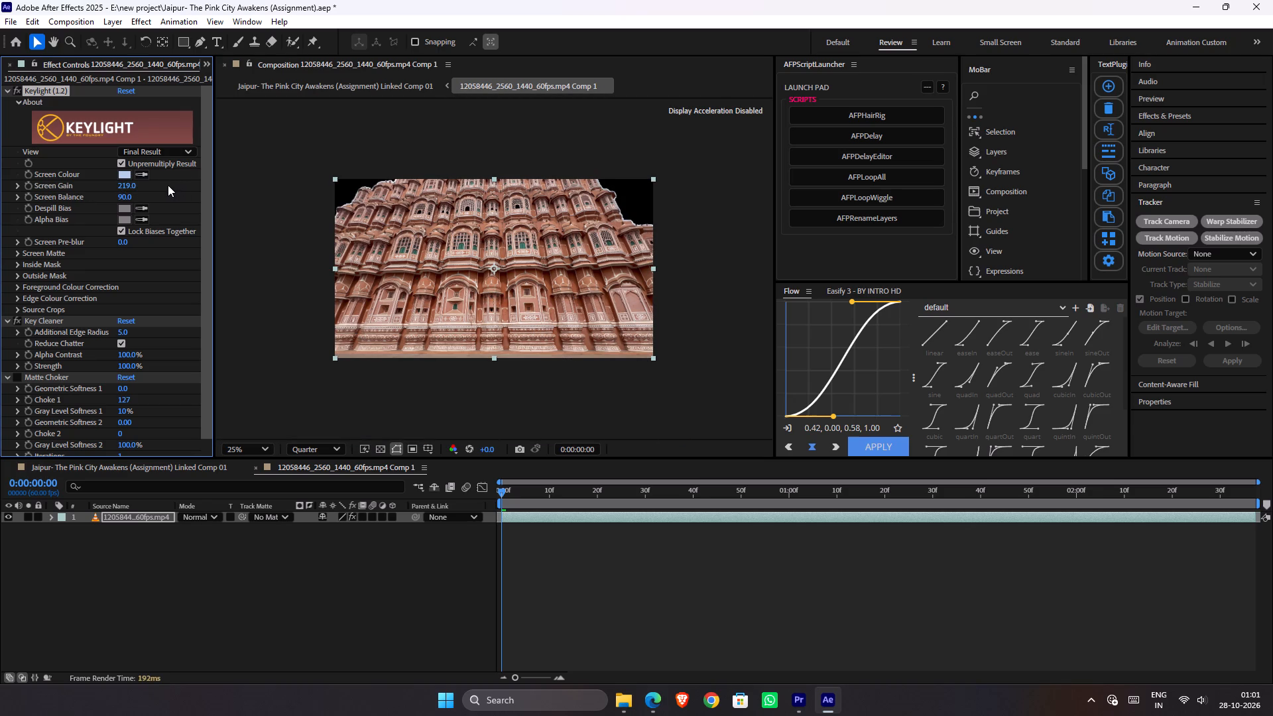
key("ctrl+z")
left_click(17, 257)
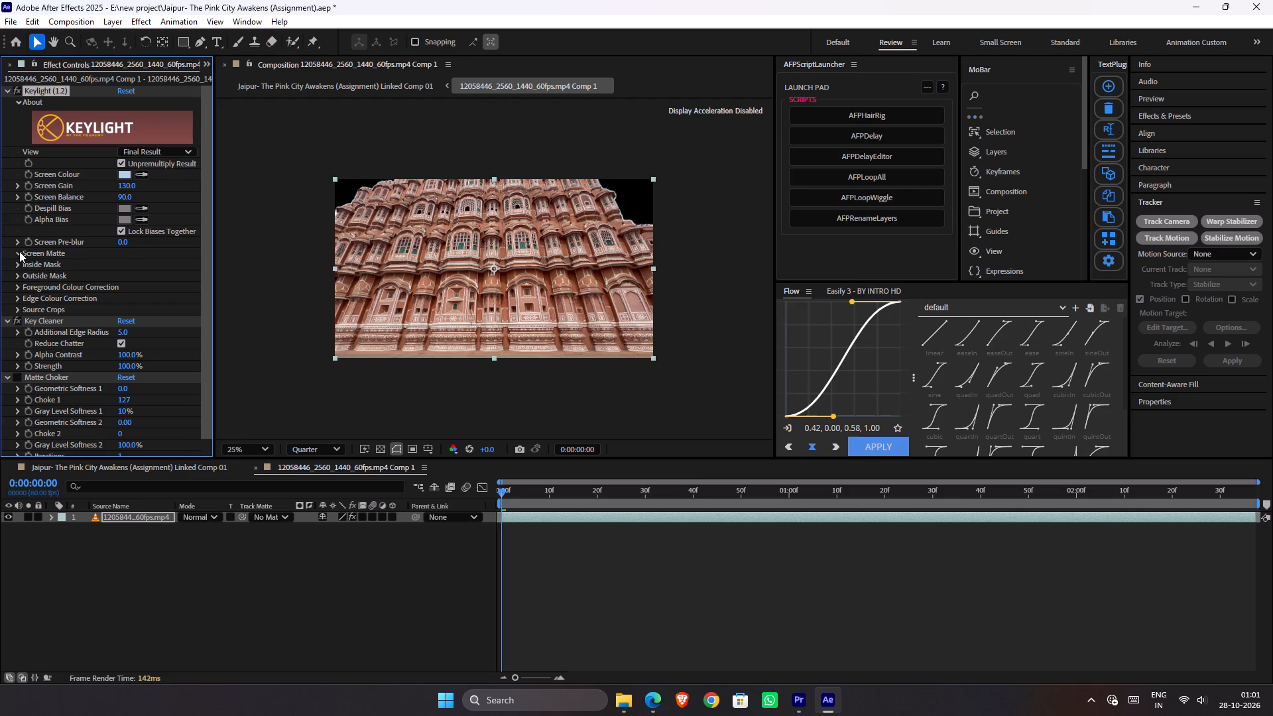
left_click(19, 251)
Return to the Jaipur linked composition and create a solid and camera from the track points at the palace's centre.
left_click(179, 473)
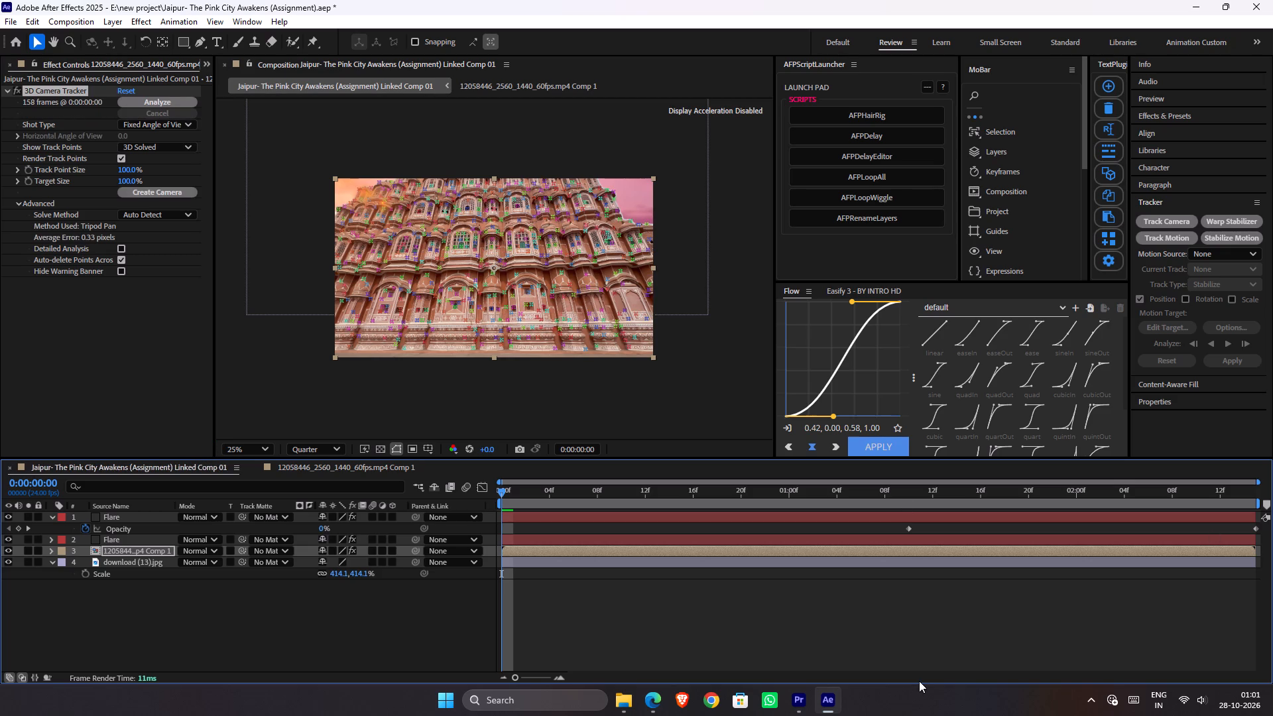
right_click(489, 271)
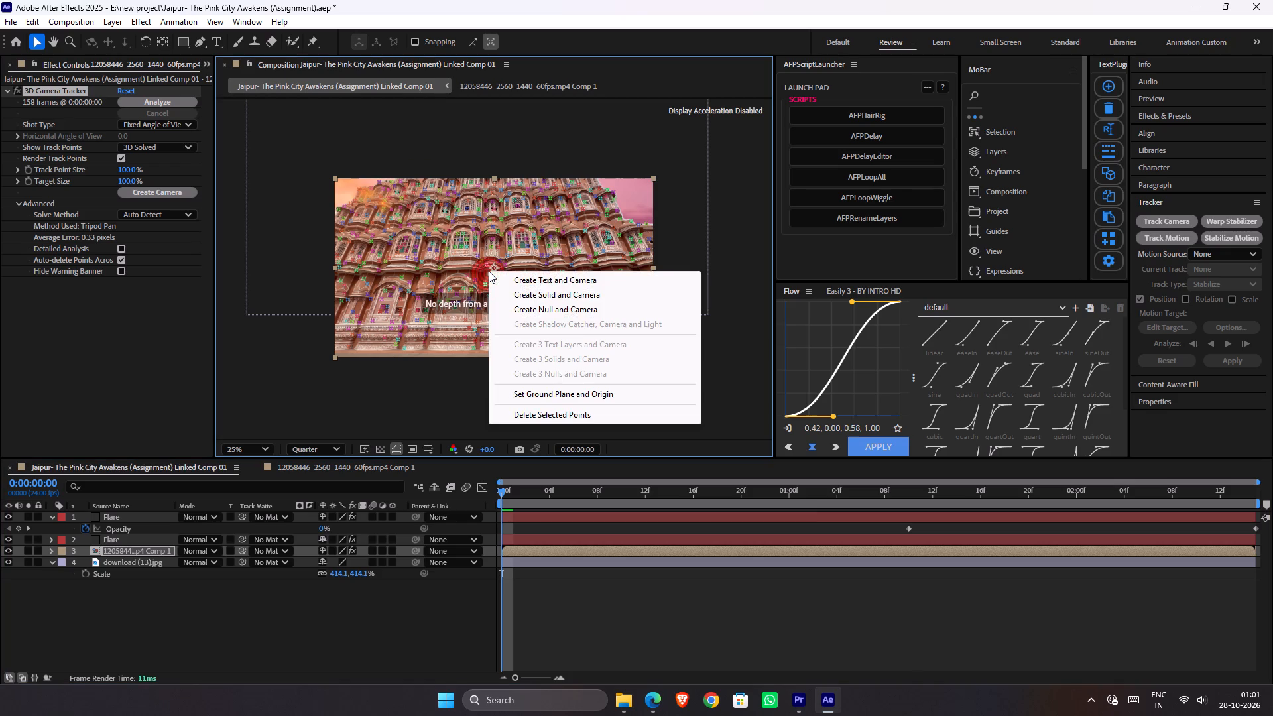
left_click(526, 300)
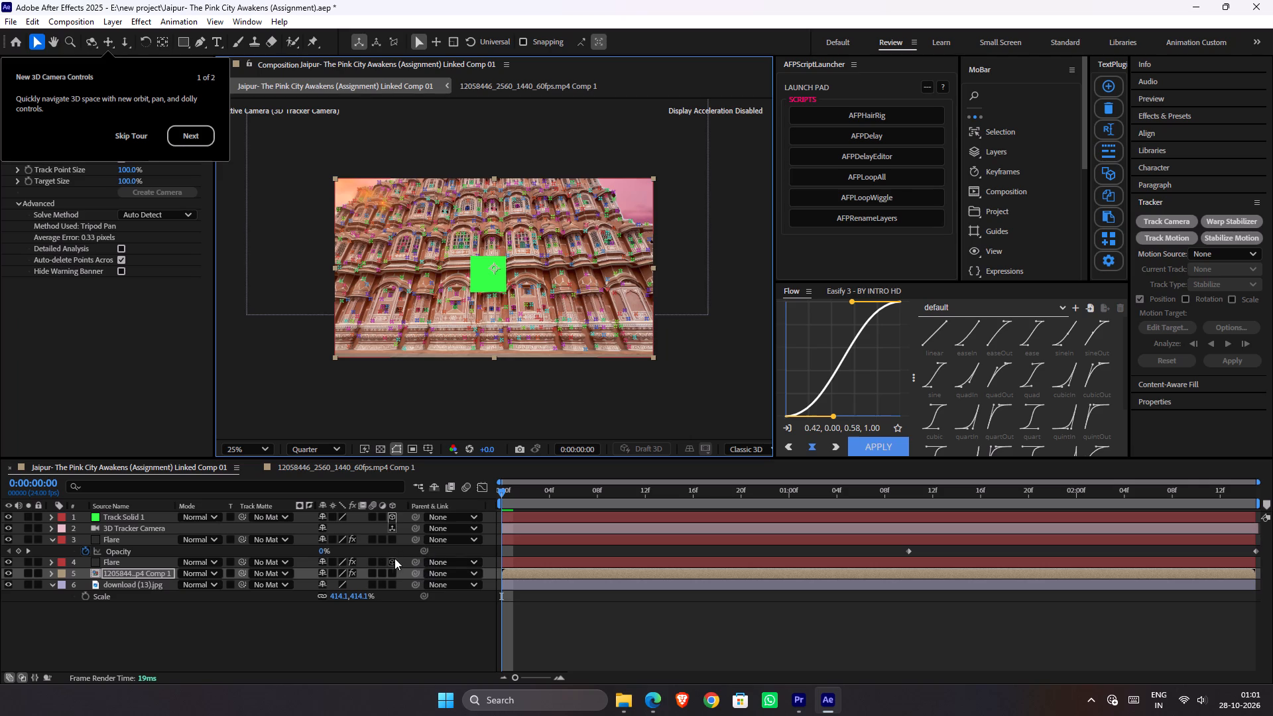
Parent the download (13).jpg sky layer to Track Solid 1 and make it a 3D layer.
left_click_drag(413, 585, 170, 514)
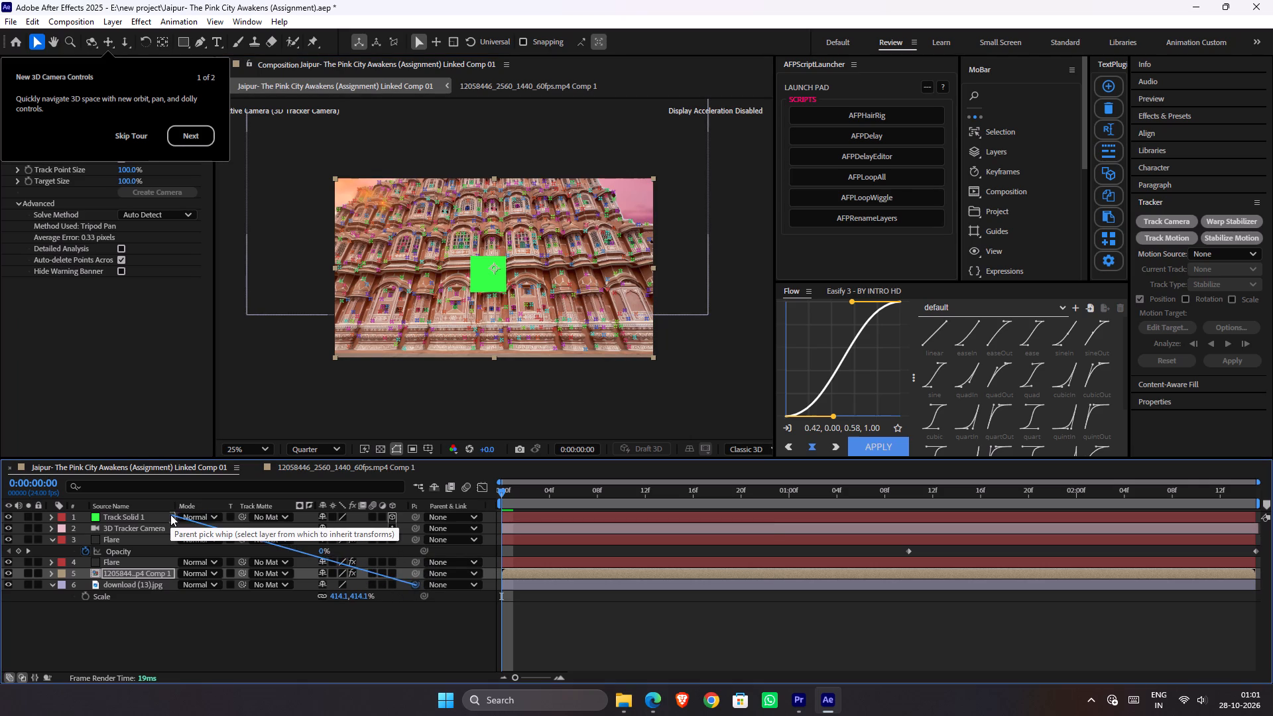
left_click_drag(170, 514, 163, 520)
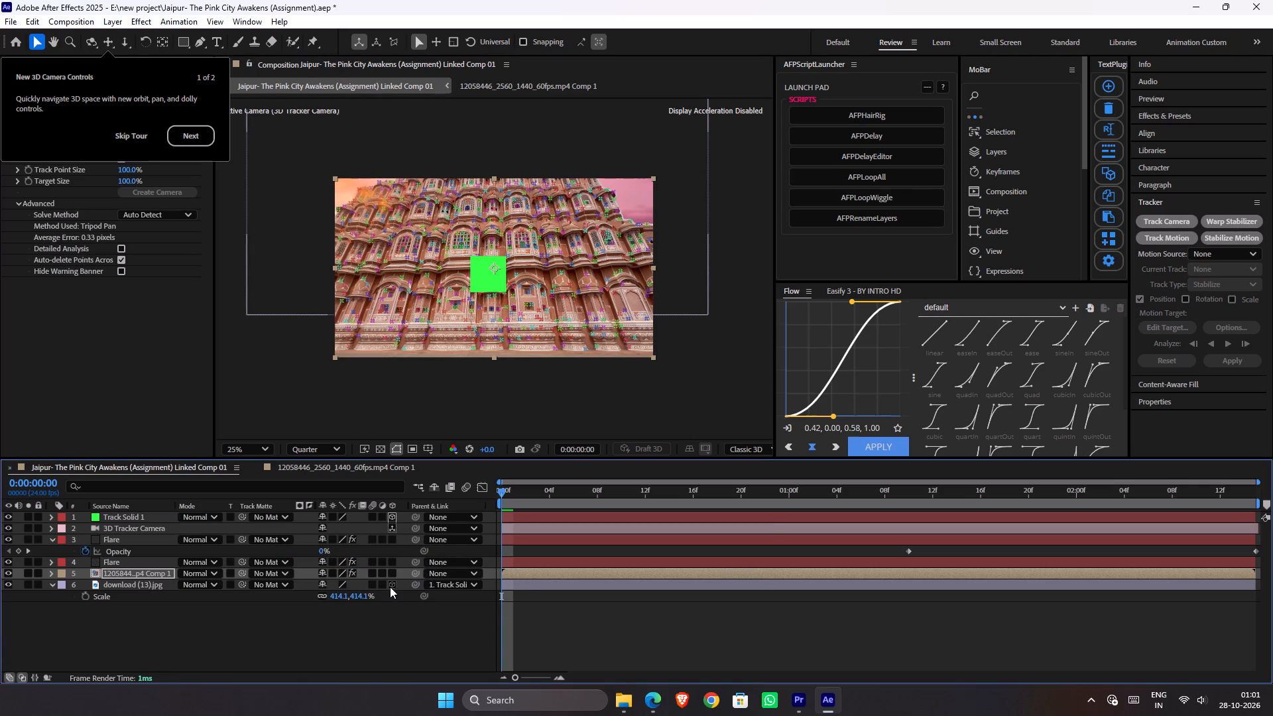
left_click(391, 584)
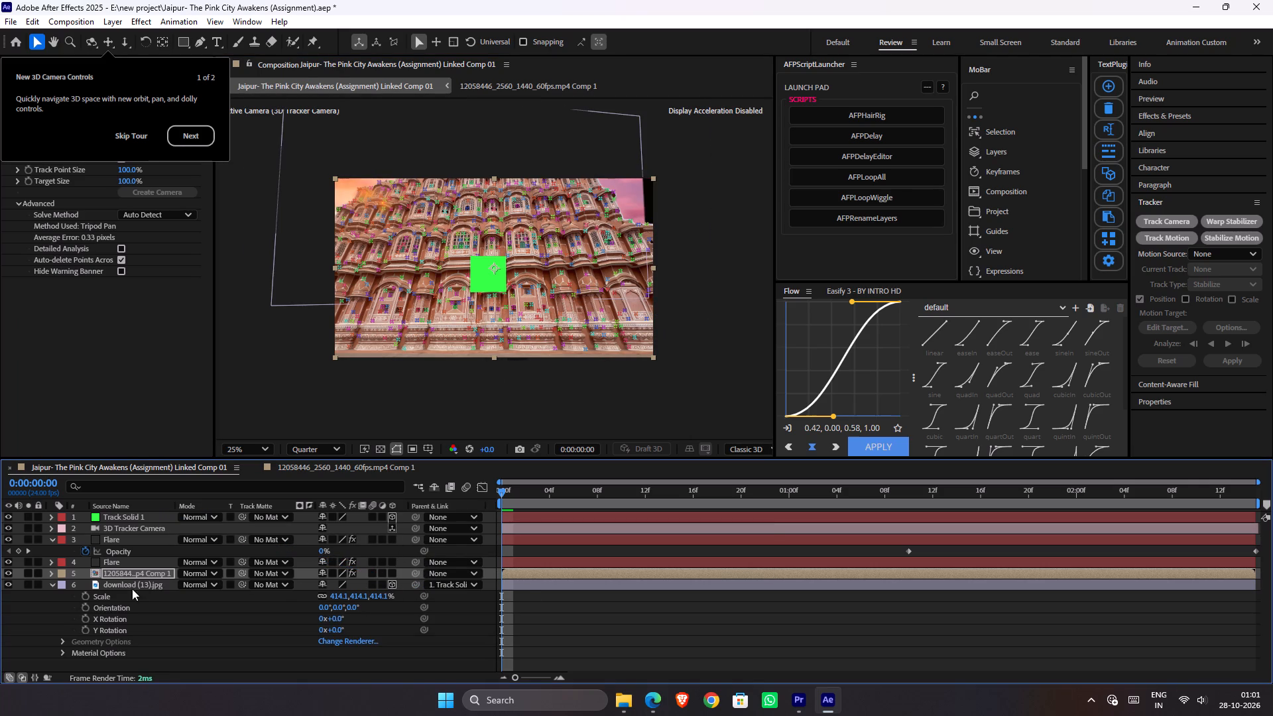
Move the sky image sideways to cover the frame's right edge, try raising it, settle at about Y 35.1, and dismiss the camera tour.
left_click(124, 589)
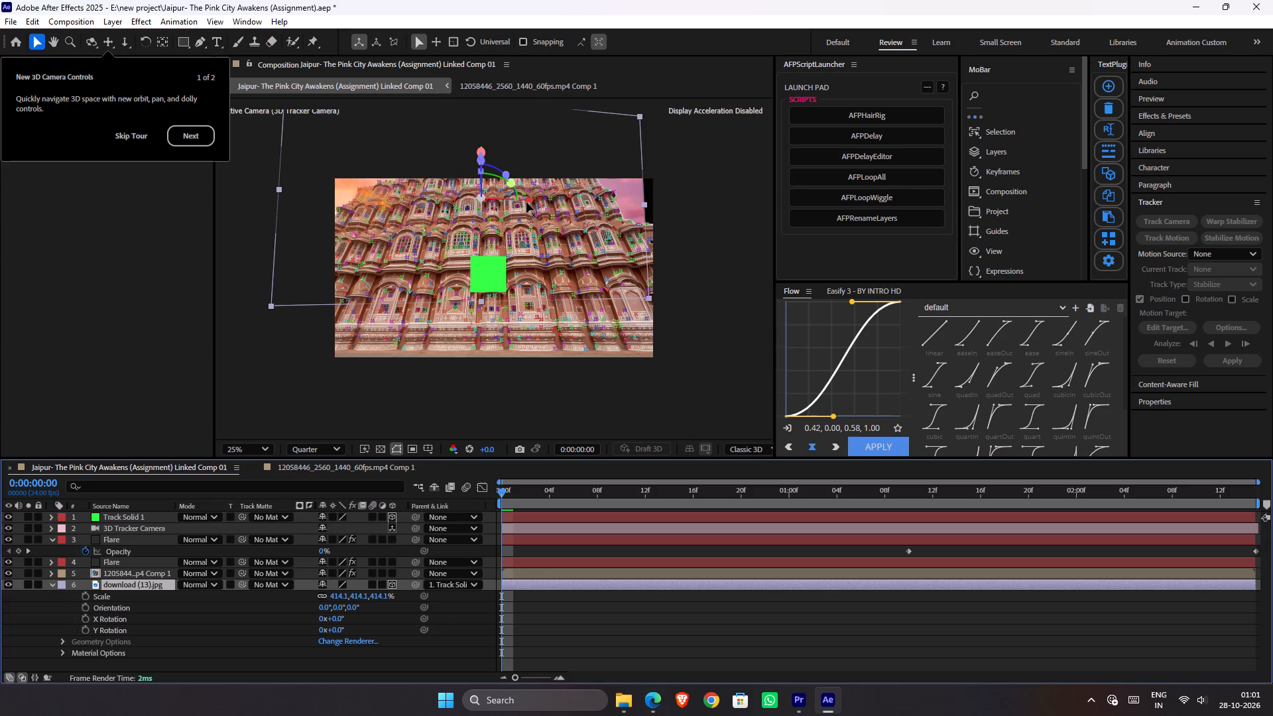
left_click_drag(526, 202, 547, 207)
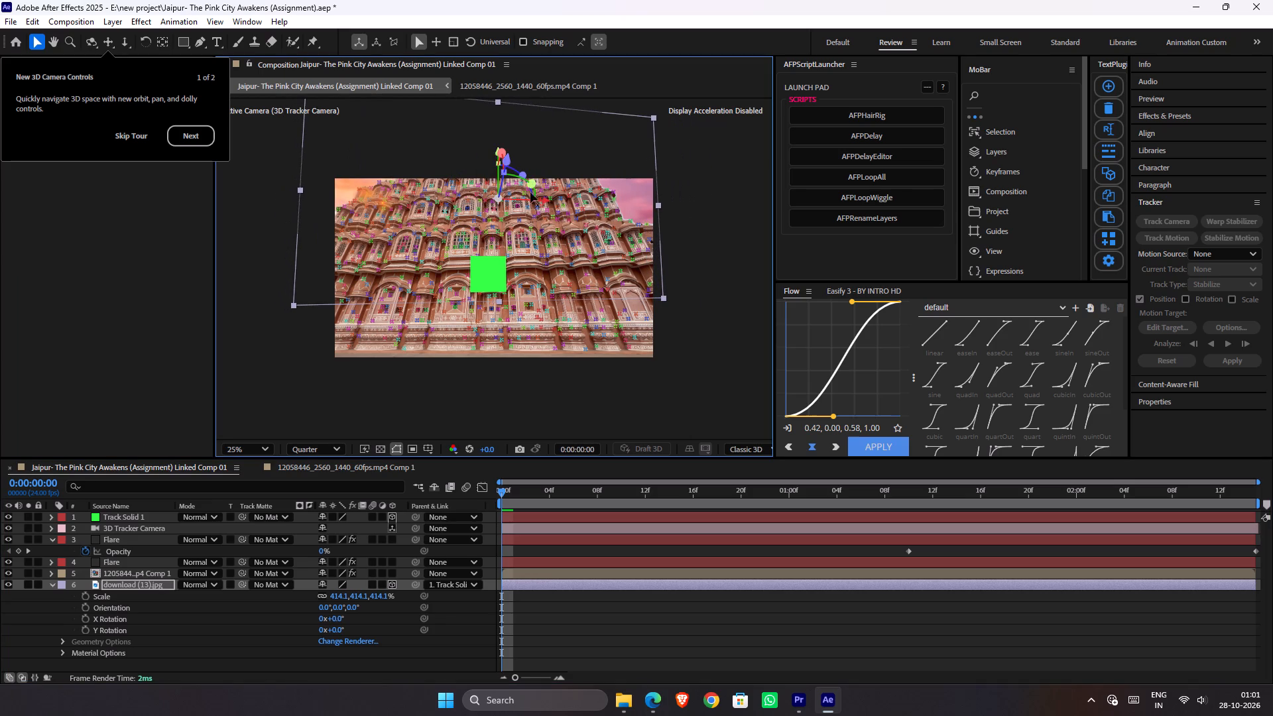
left_click_drag(494, 150, 504, 93)
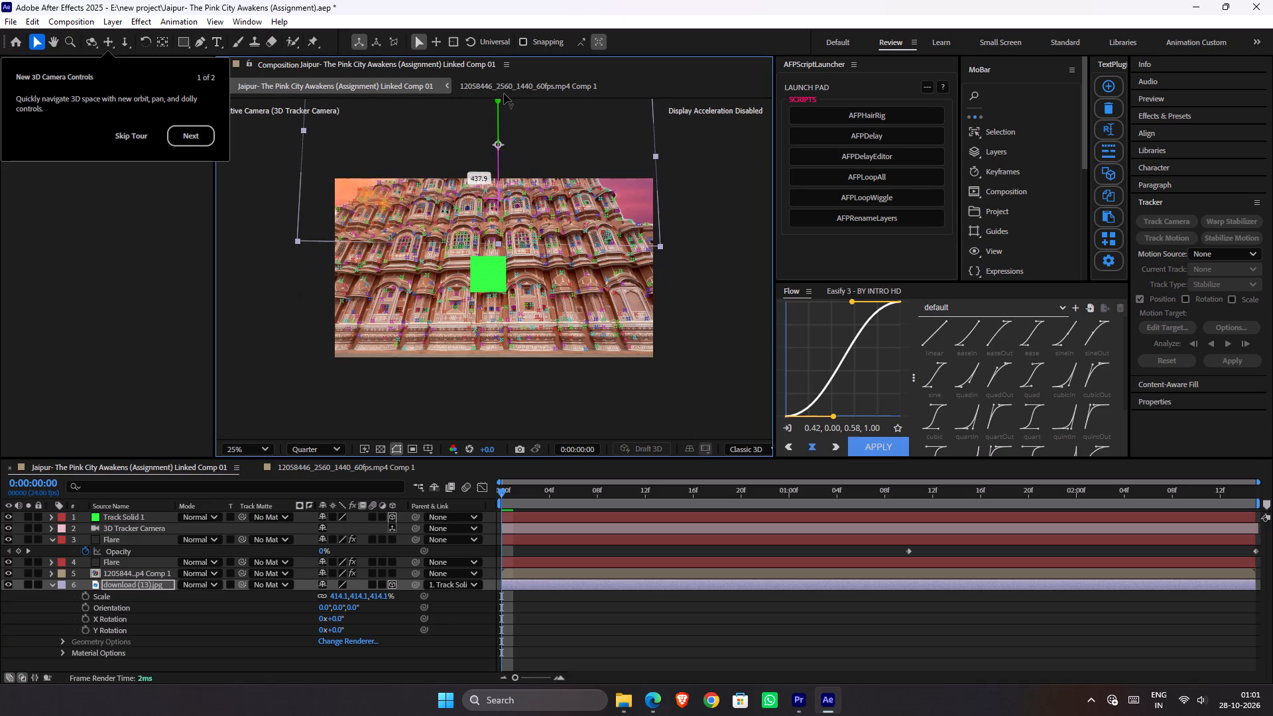
left_click_drag(504, 93, 504, 133)
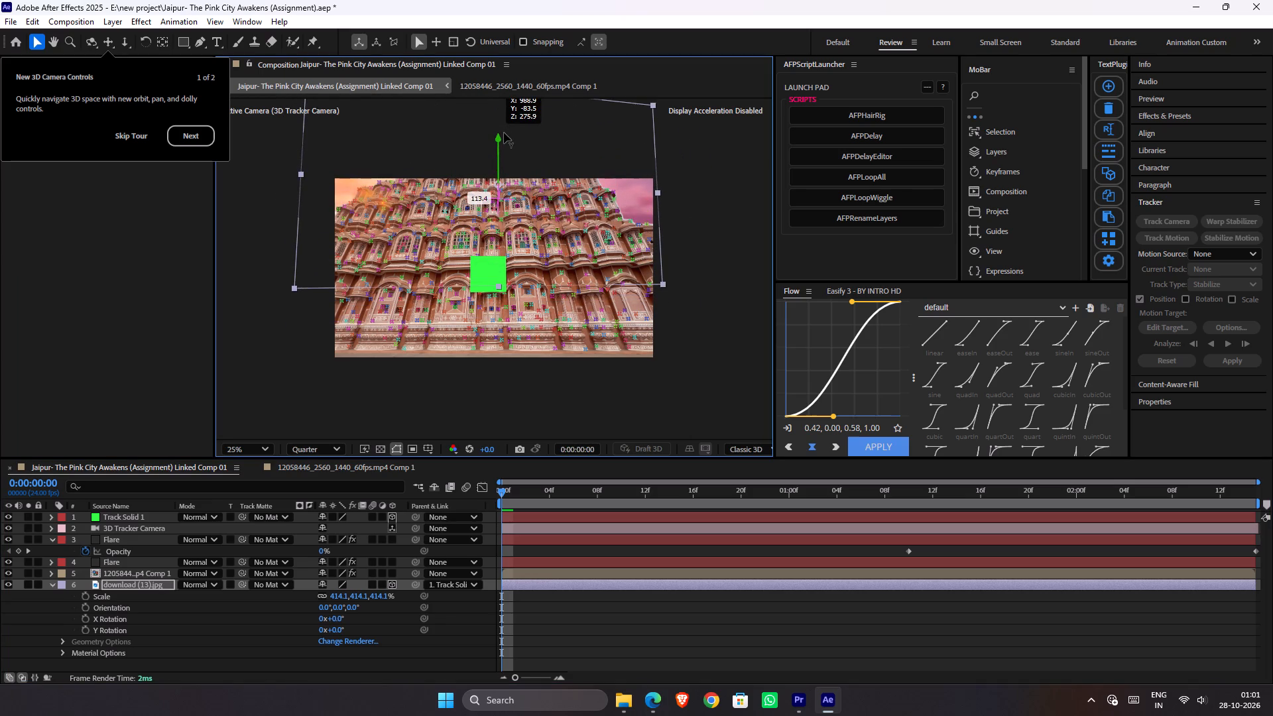
left_click_drag(504, 133, 504, 147)
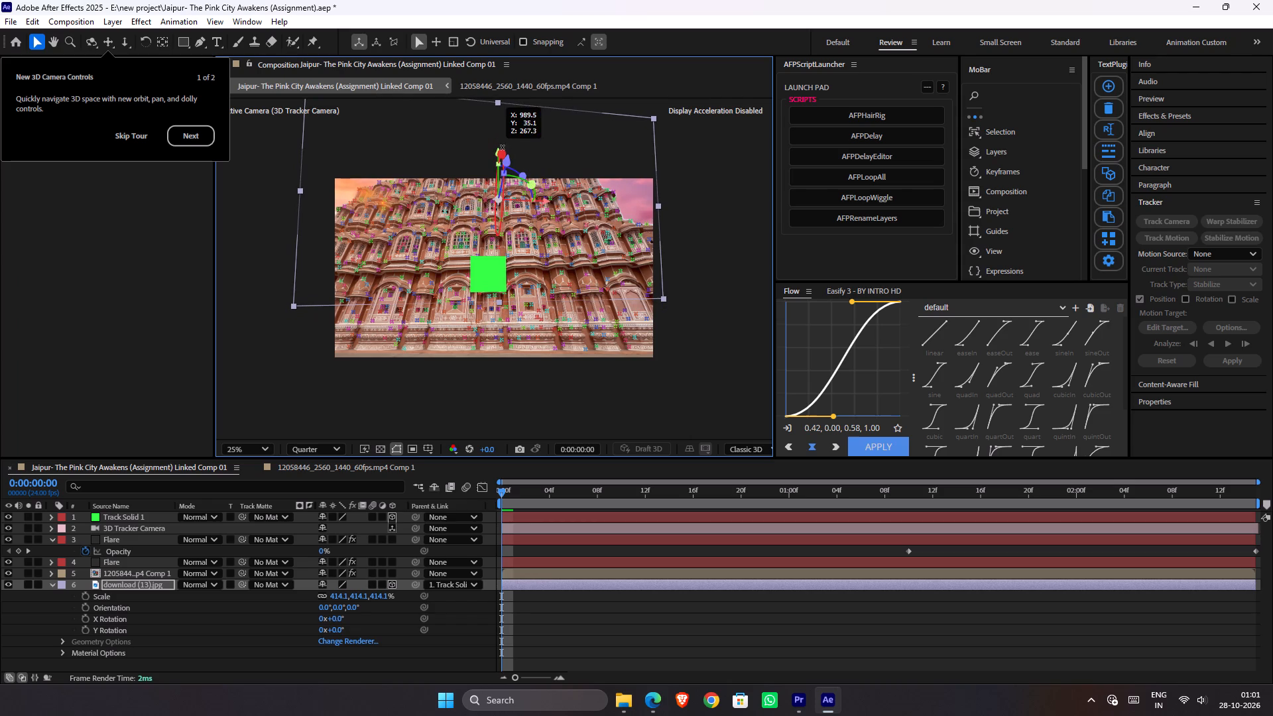
left_click(144, 138)
left_click(557, 633)
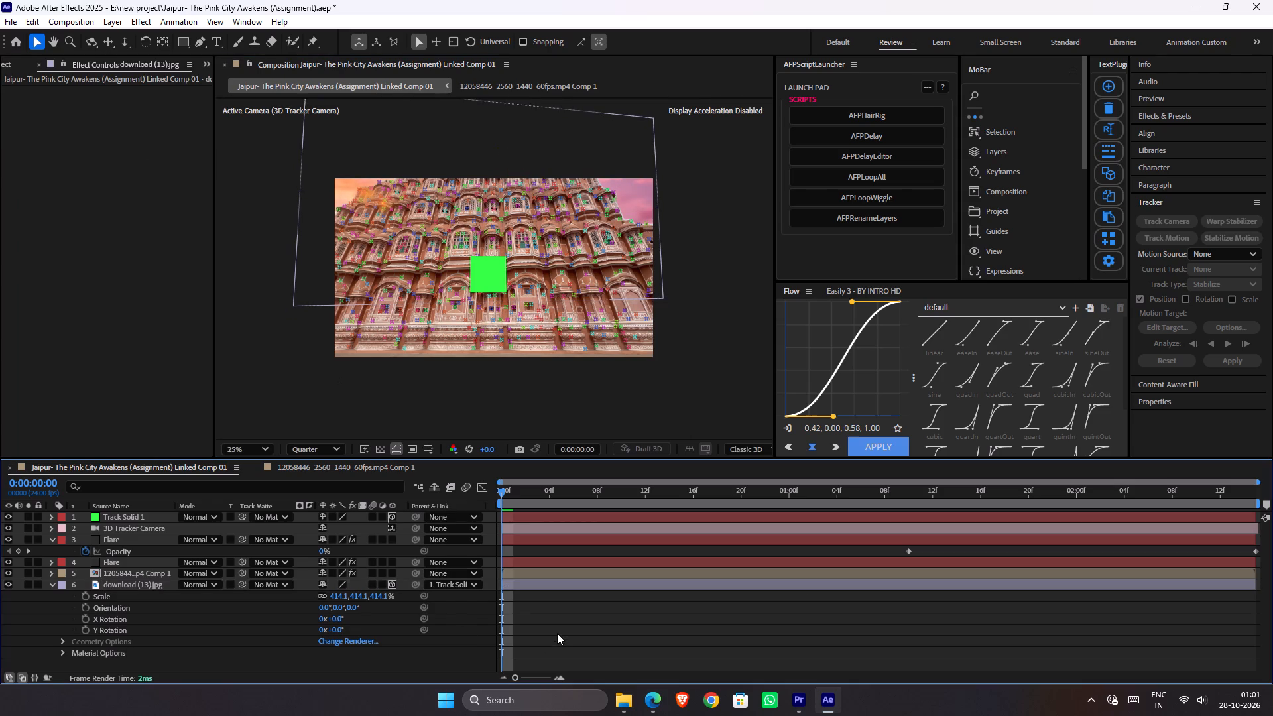
Turn off the 3D Camera Tracker effect on the 12058446 footage composition layer.
left_click(48, 585)
left_click(106, 574)
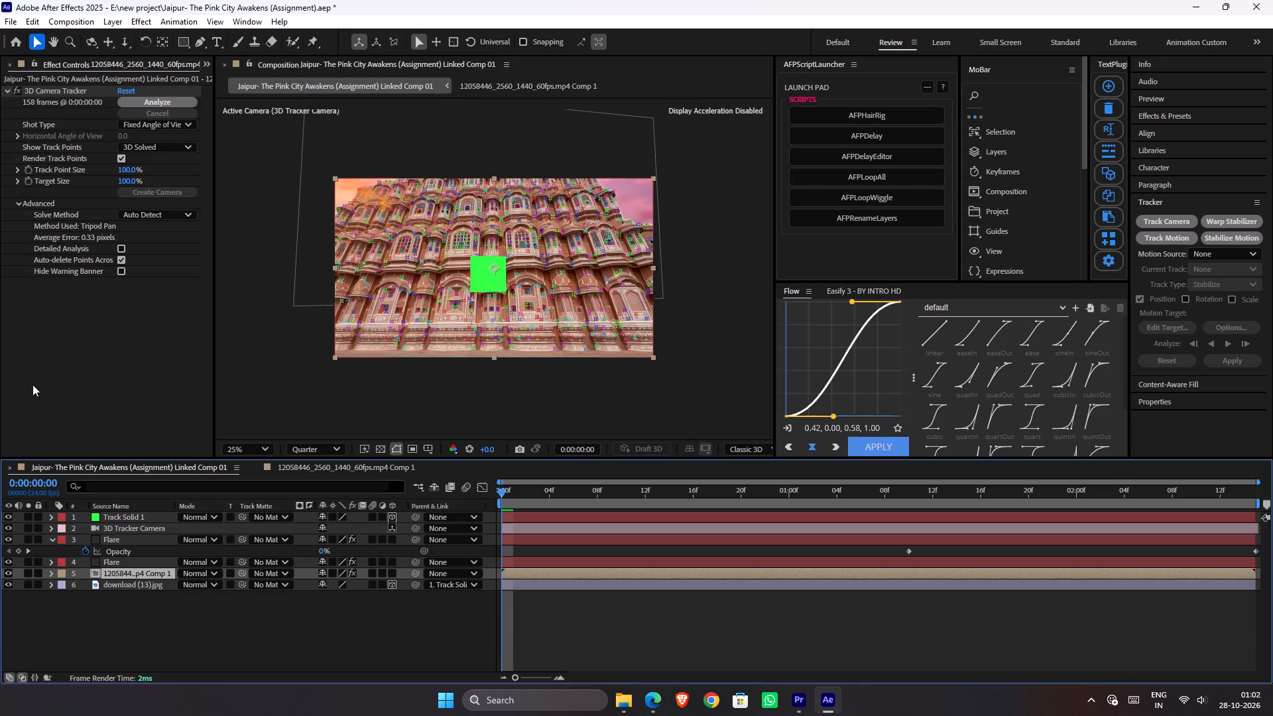
left_click(20, 95)
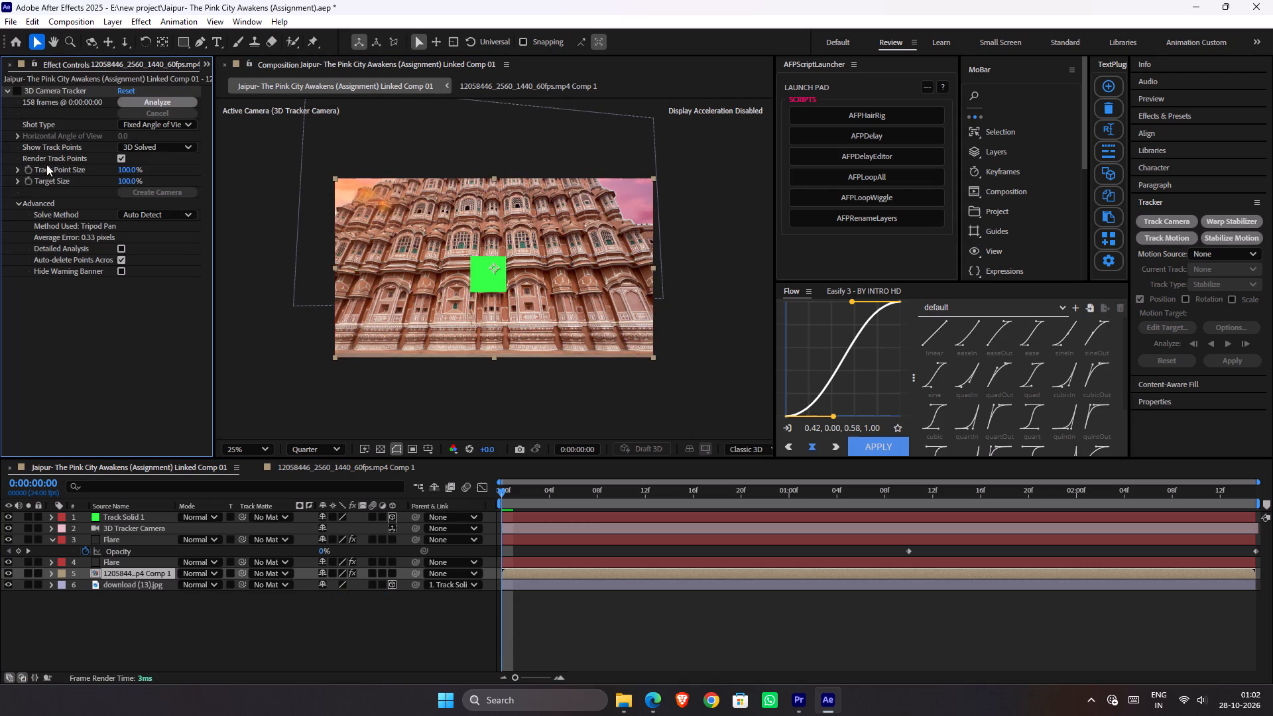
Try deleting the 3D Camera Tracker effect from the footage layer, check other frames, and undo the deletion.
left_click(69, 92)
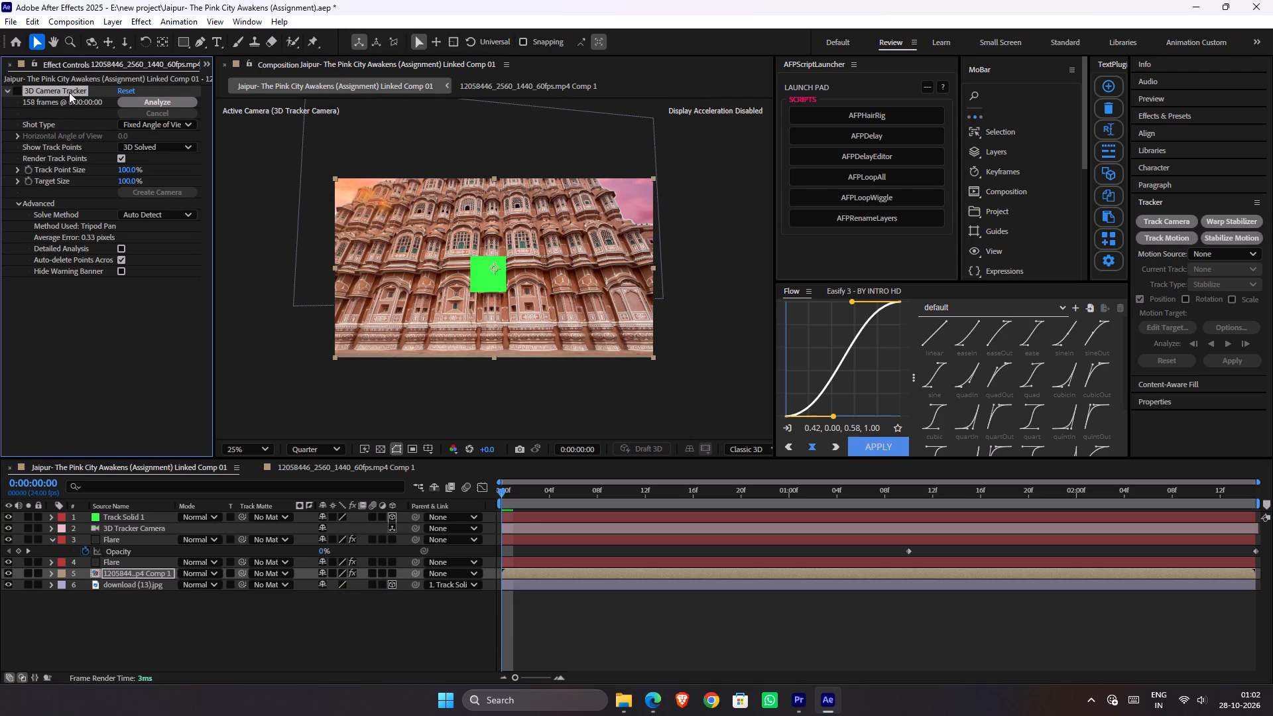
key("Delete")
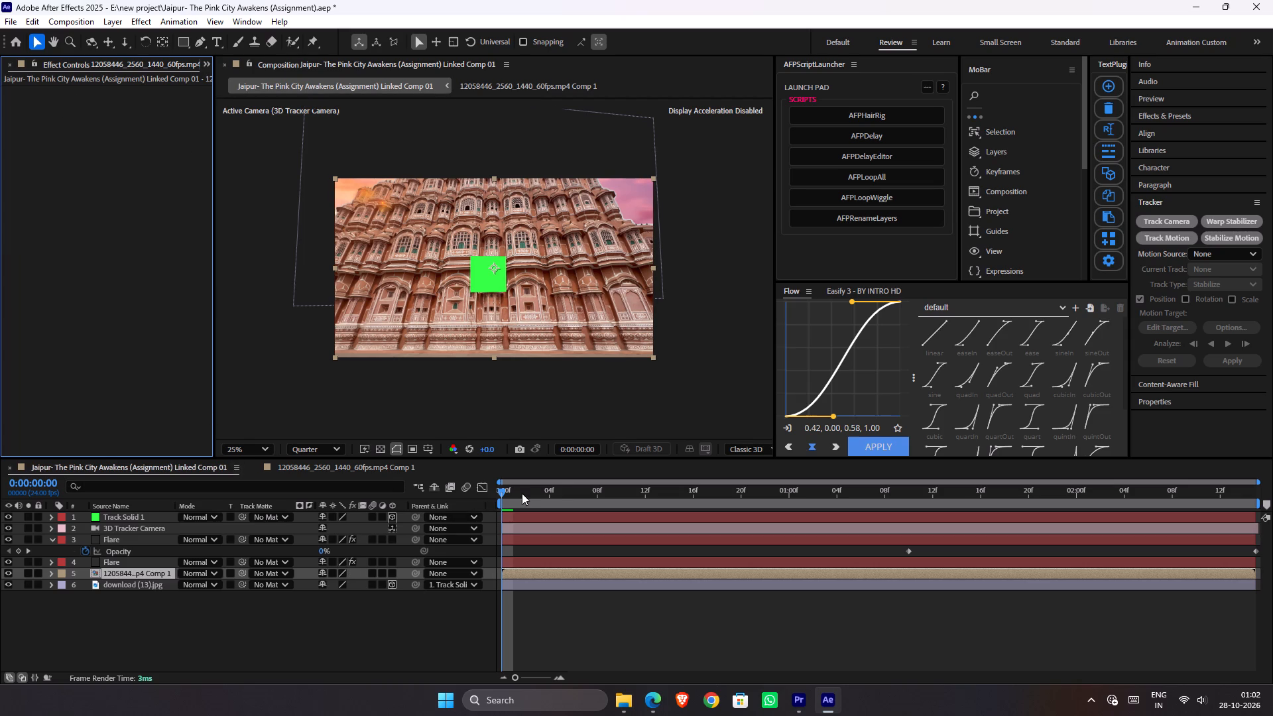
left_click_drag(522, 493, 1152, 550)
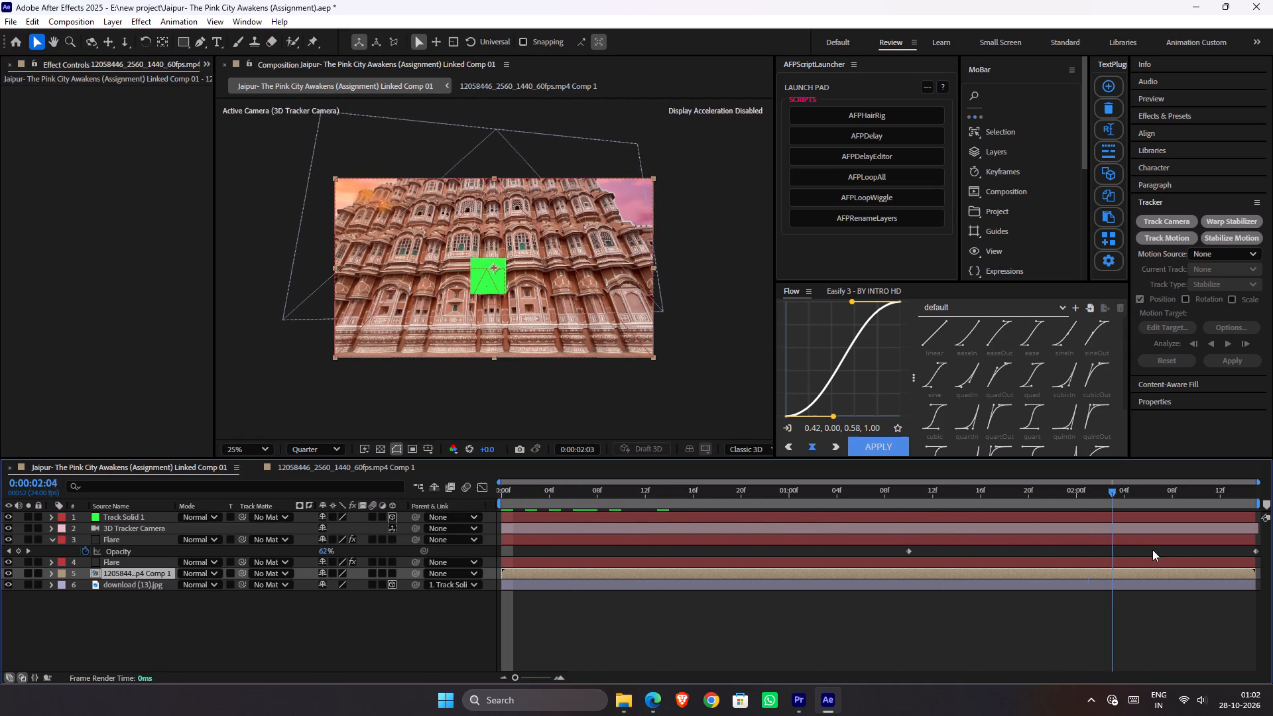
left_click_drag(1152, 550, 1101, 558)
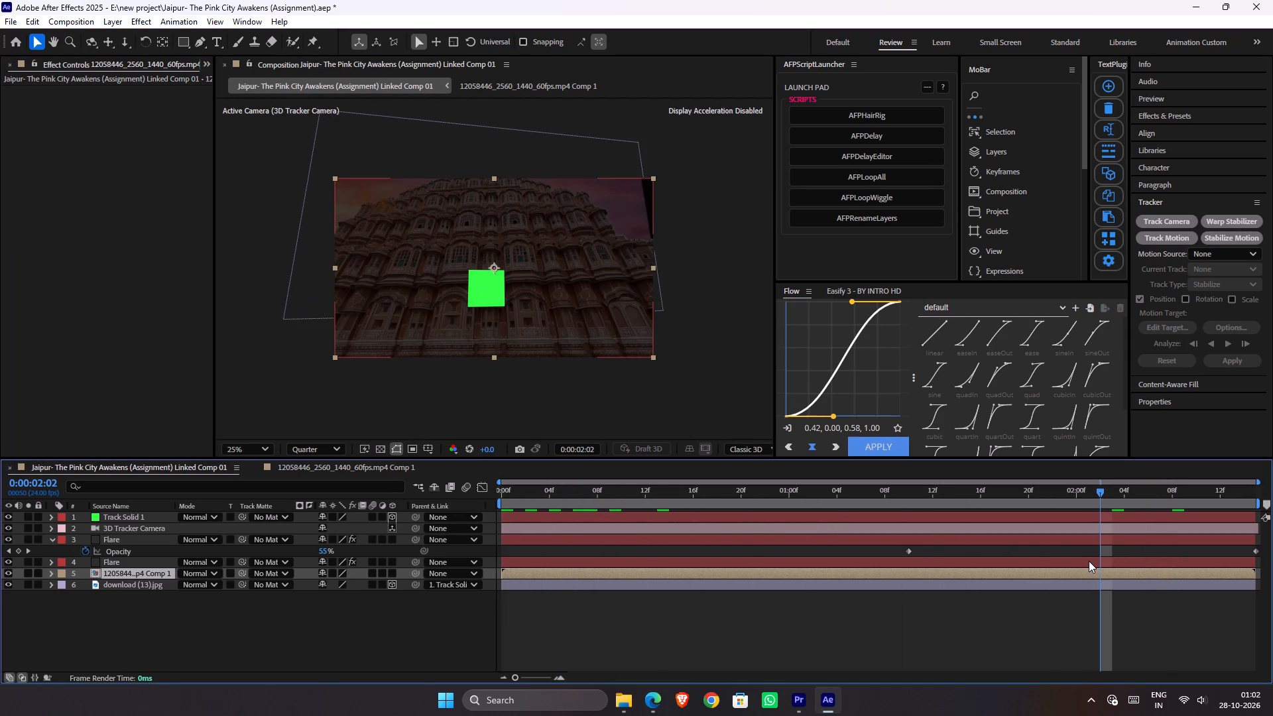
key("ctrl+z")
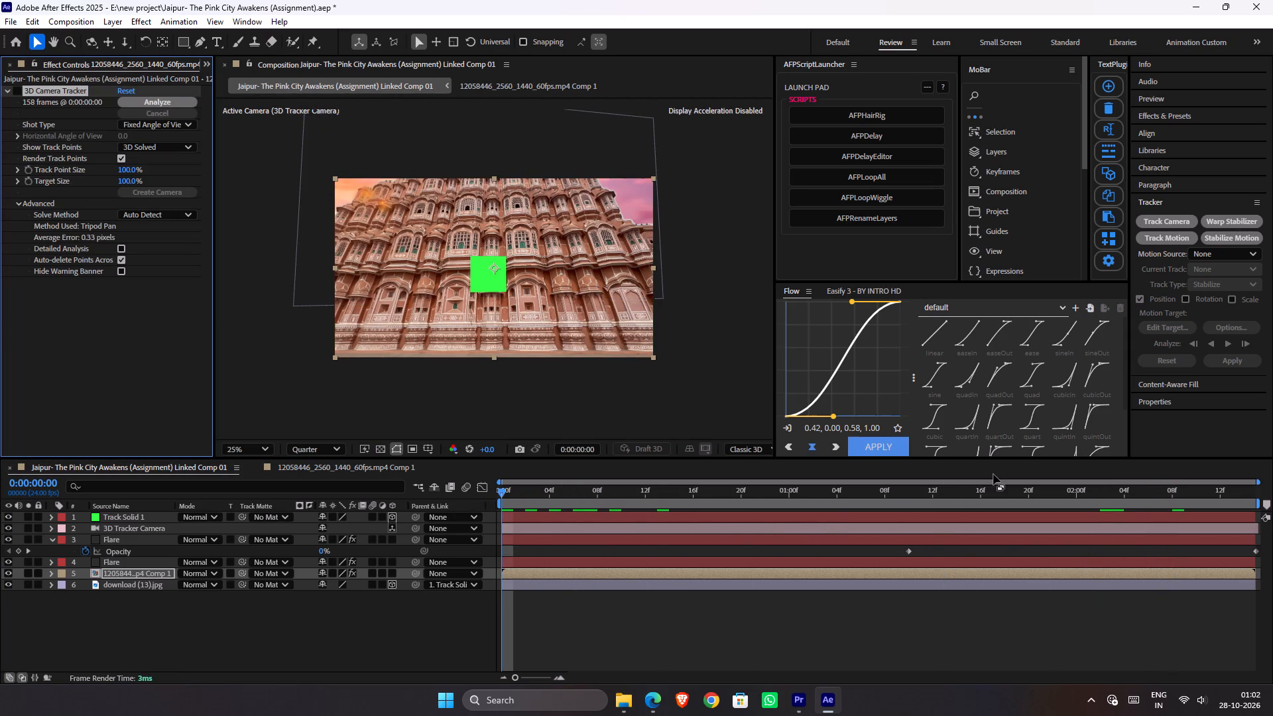
At 0:00:02:09, shift, widen and raise the download (13).jpg sky so it extends past the frame's right edge, and preview from the start.
left_click_drag(993, 500, 1215, 503)
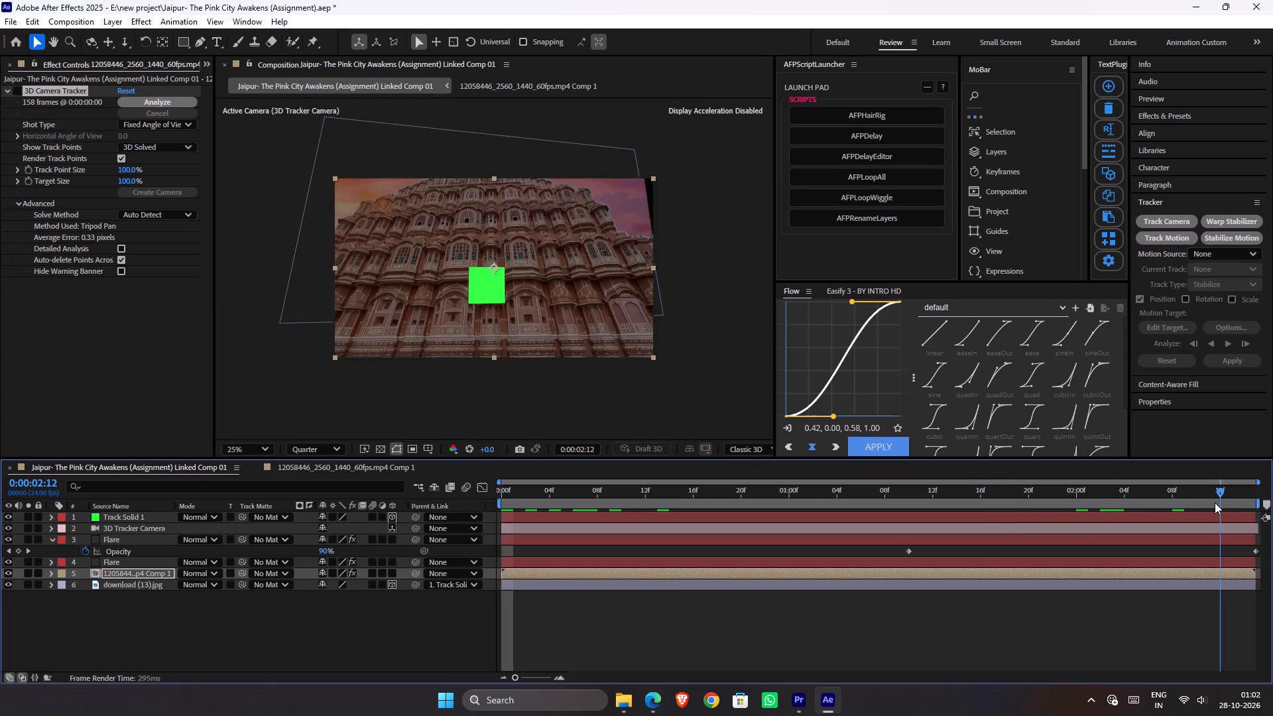
left_click_drag(1215, 503, 1187, 516)
left_click(897, 589)
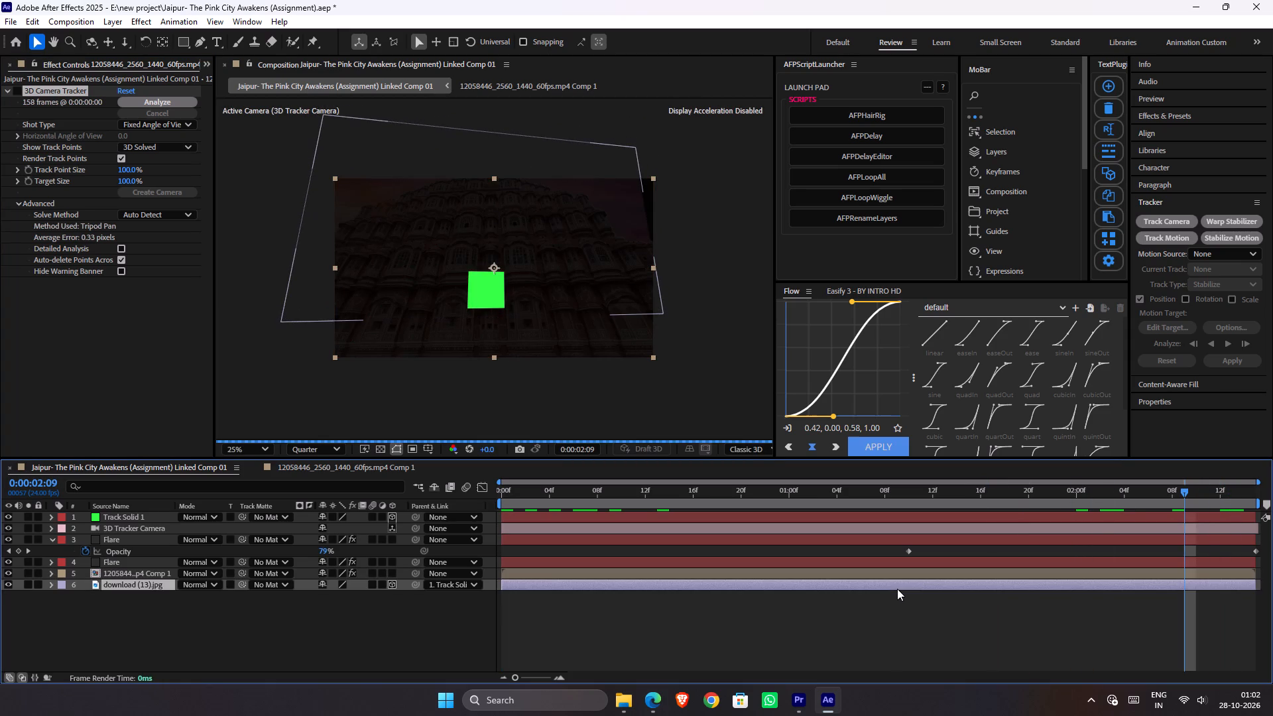
left_click_drag(544, 221, 573, 221)
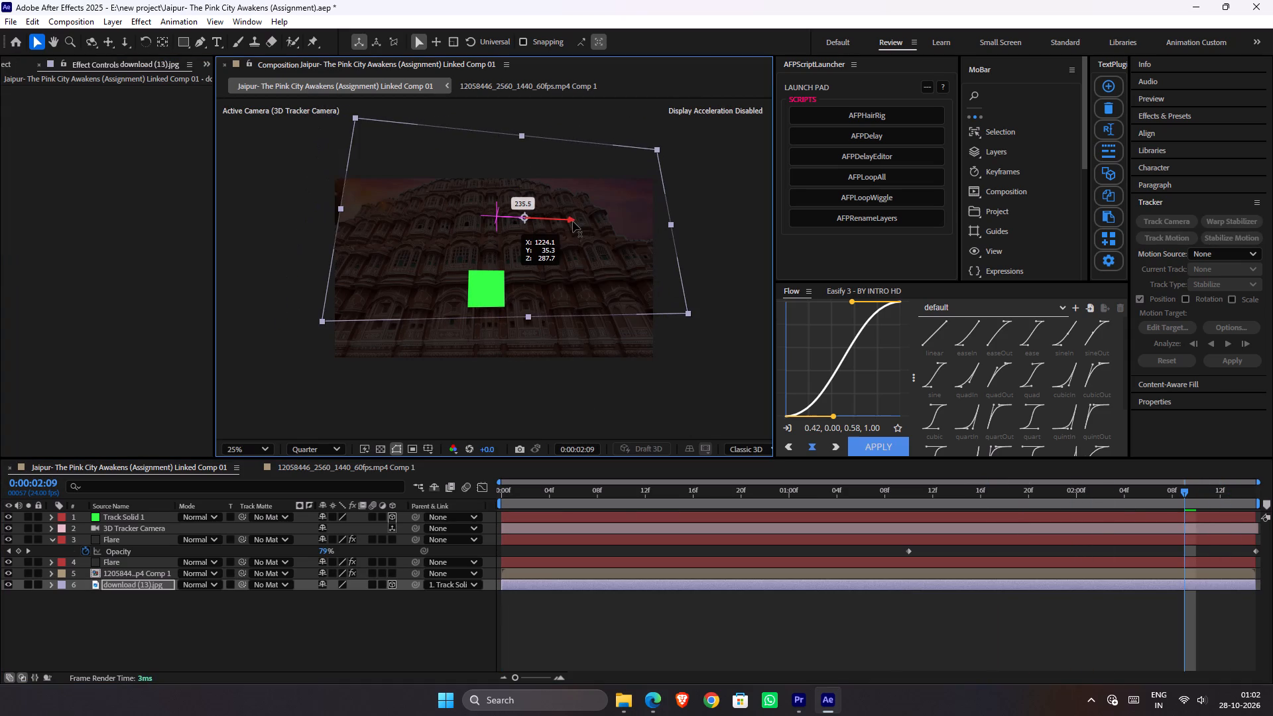
left_click_drag(573, 221, 555, 223)
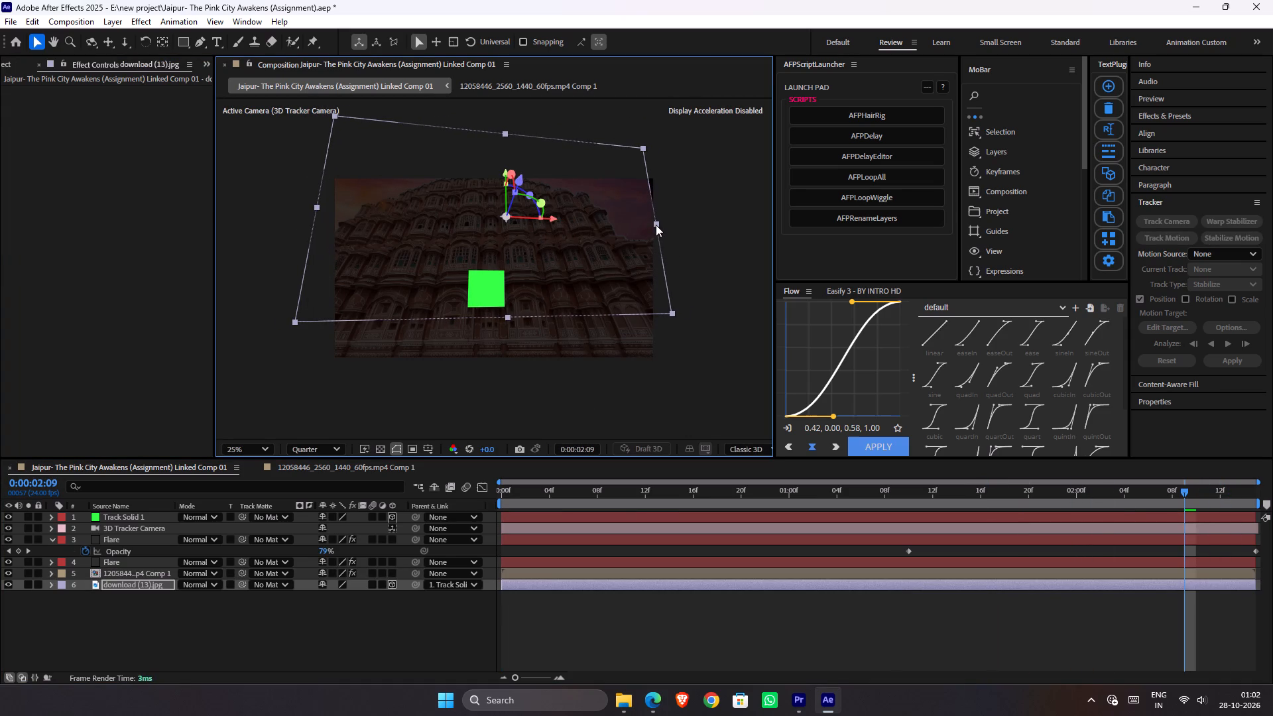
left_click_drag(656, 225, 696, 225)
left_click_drag(505, 176, 513, 89)
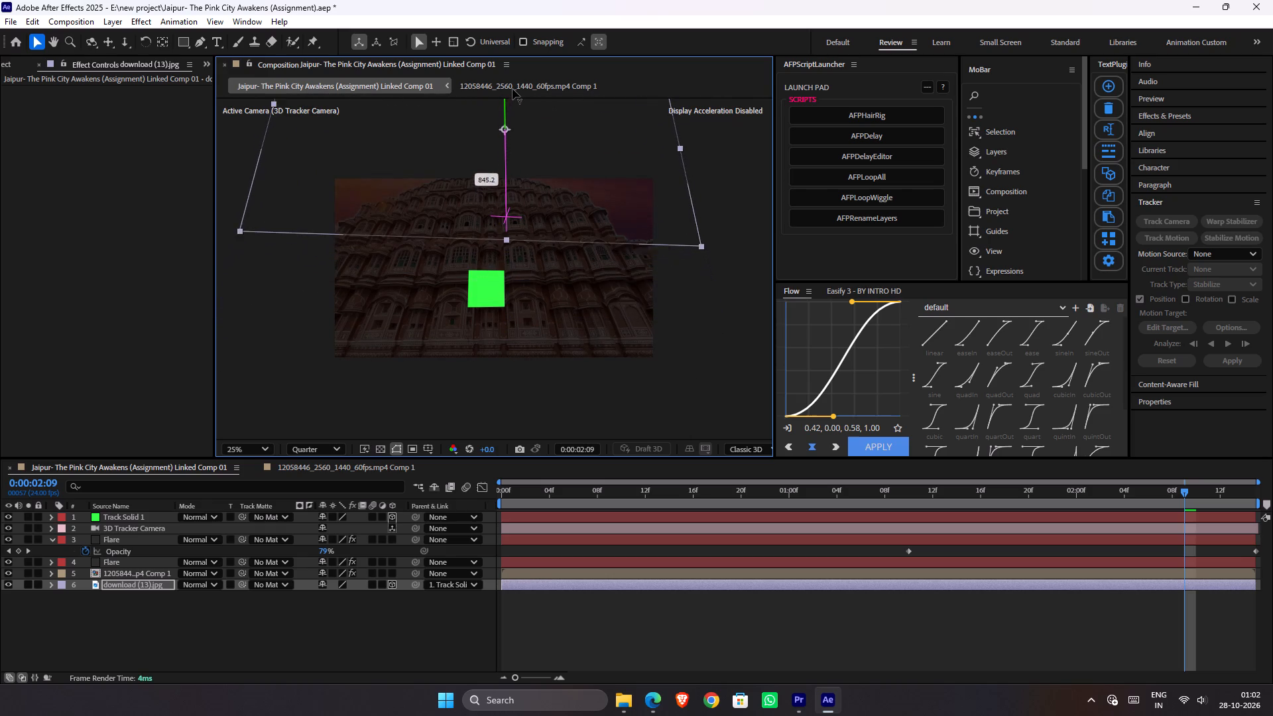
left_click_drag(513, 89, 526, 151)
left_click_drag(556, 490, 449, 493)
key("space")
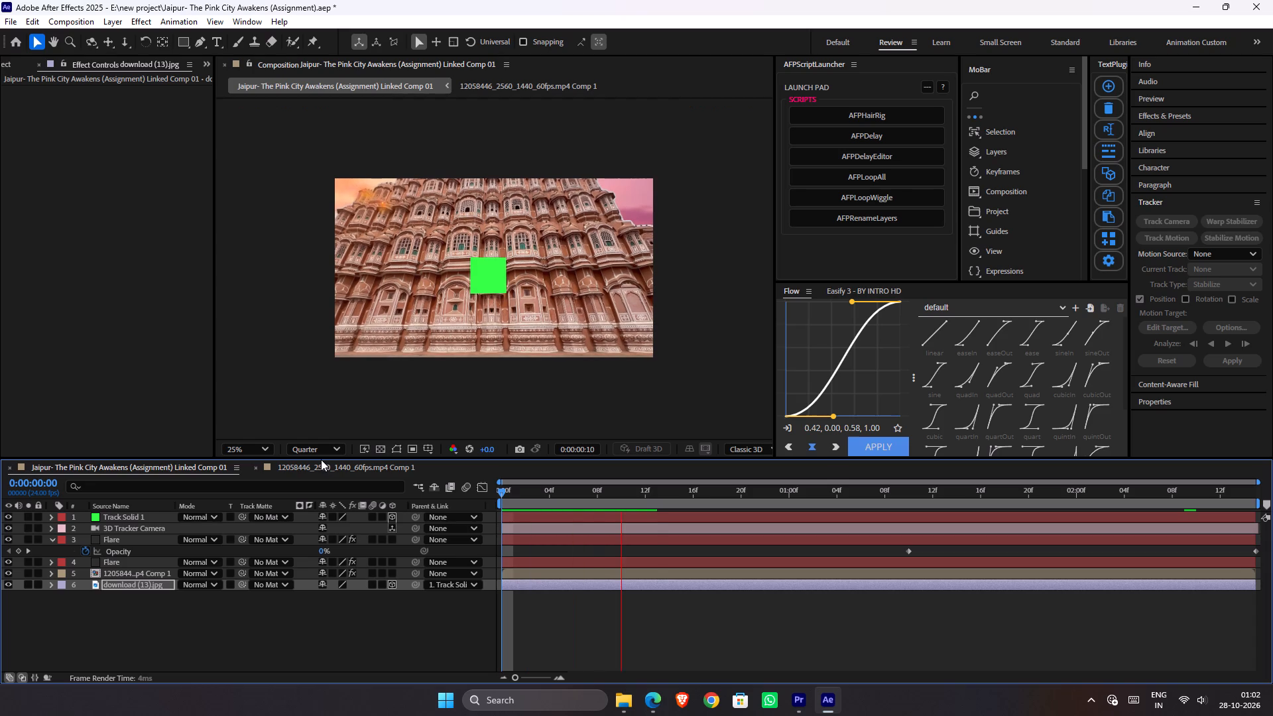
key("space")
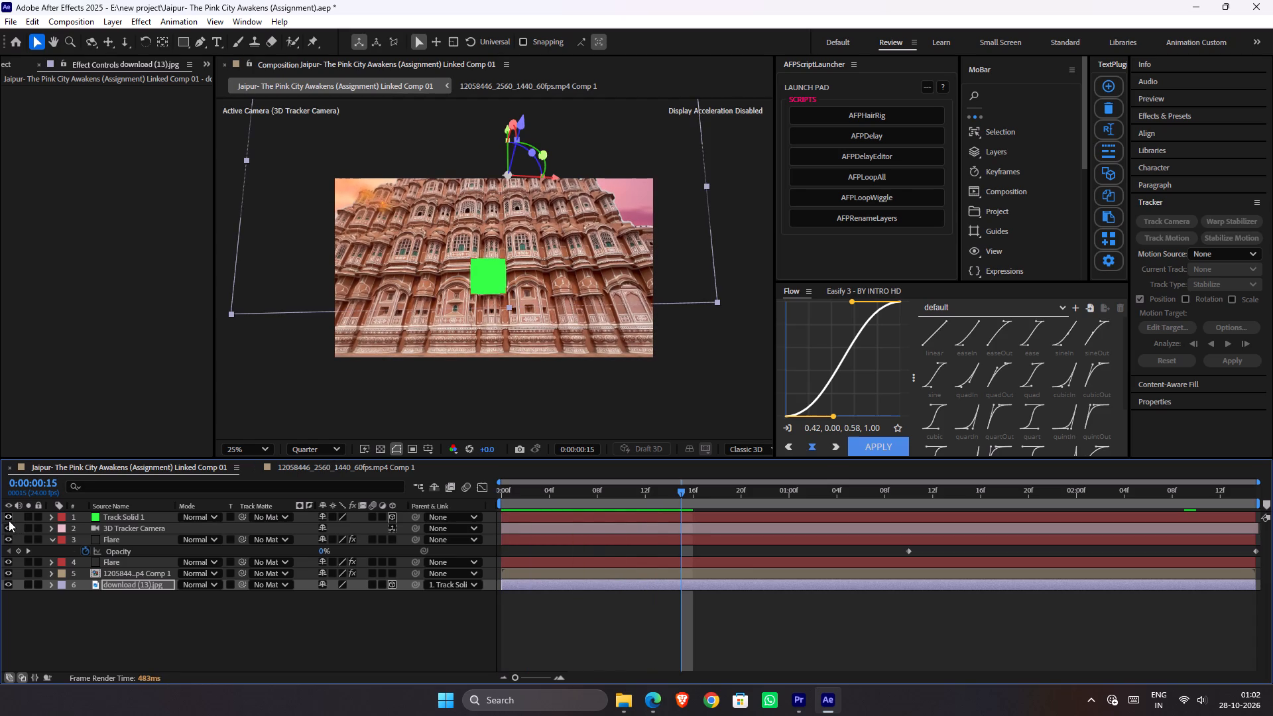
Hide the Track Solid 1 layer.
left_click(10, 518)
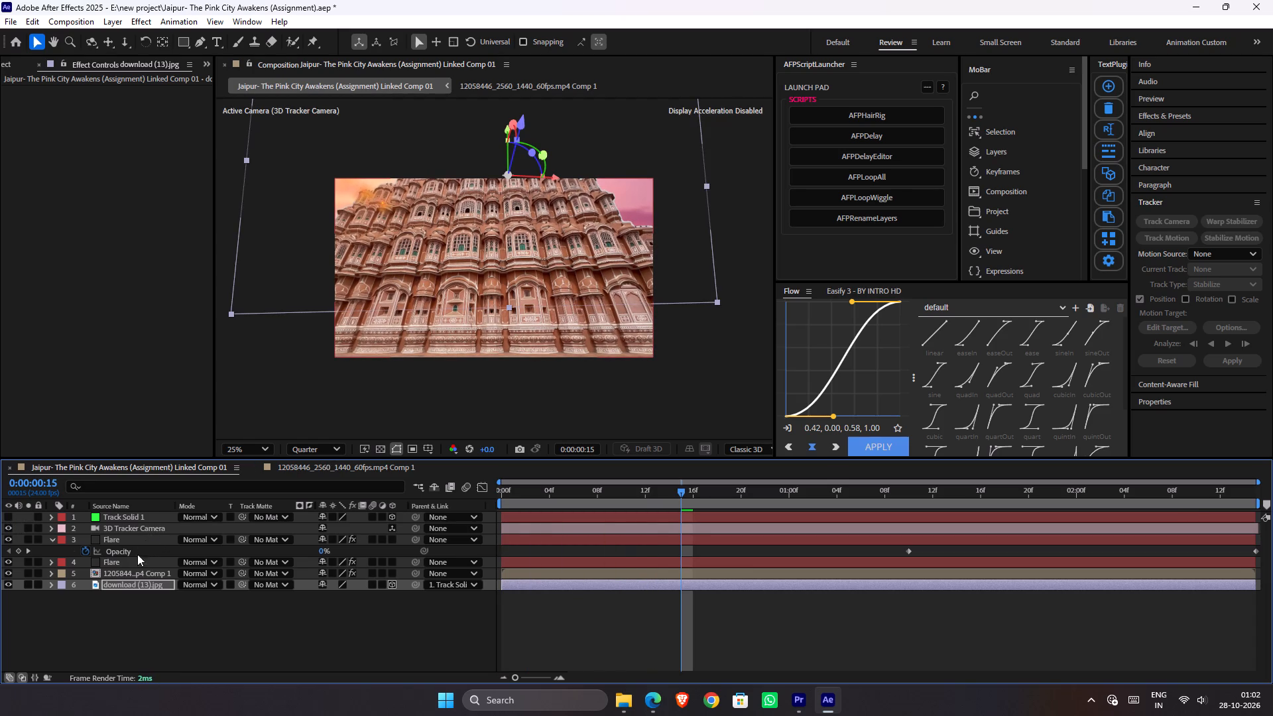
Reposition the lower Flare layer's Optical Flares source just outside the frame's upper-left corner, about -53.3, -46.7, with its center at about 334.7, 313.3.
left_click(127, 561)
left_click(38, 95)
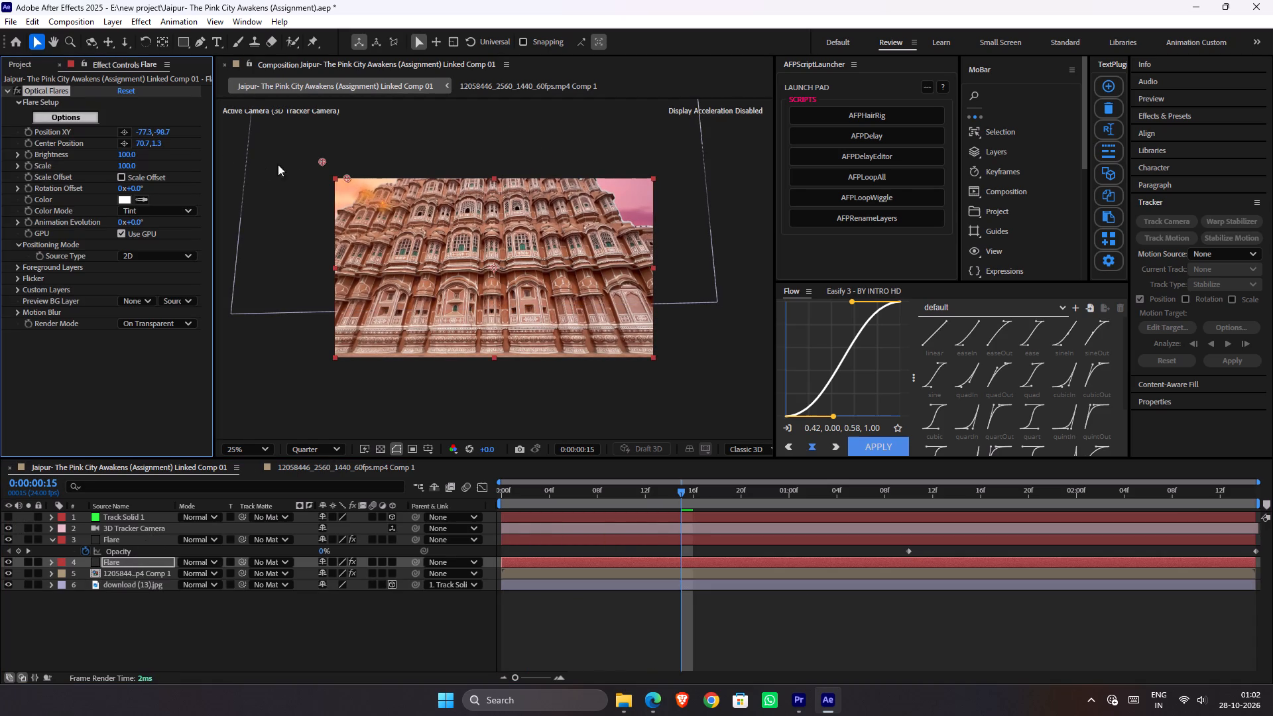
left_click_drag(319, 162, 342, 207)
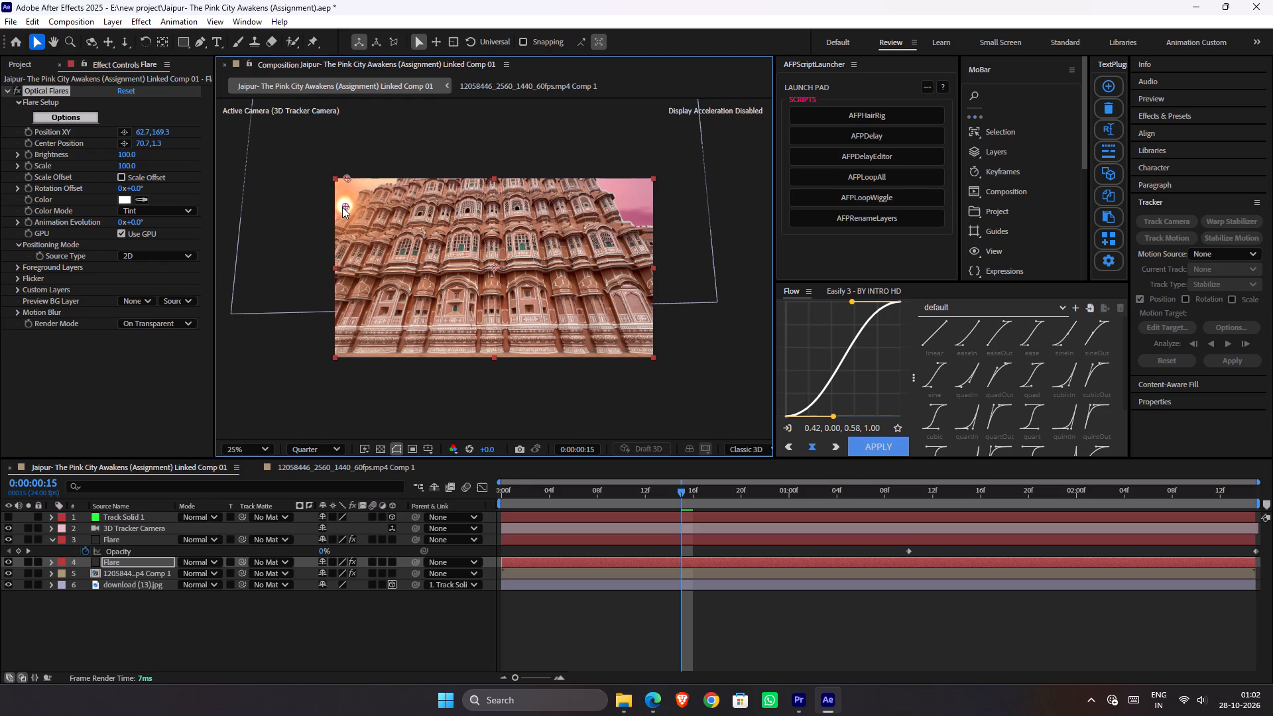
left_click_drag(342, 207, 343, 196)
left_click_drag(349, 176, 478, 270)
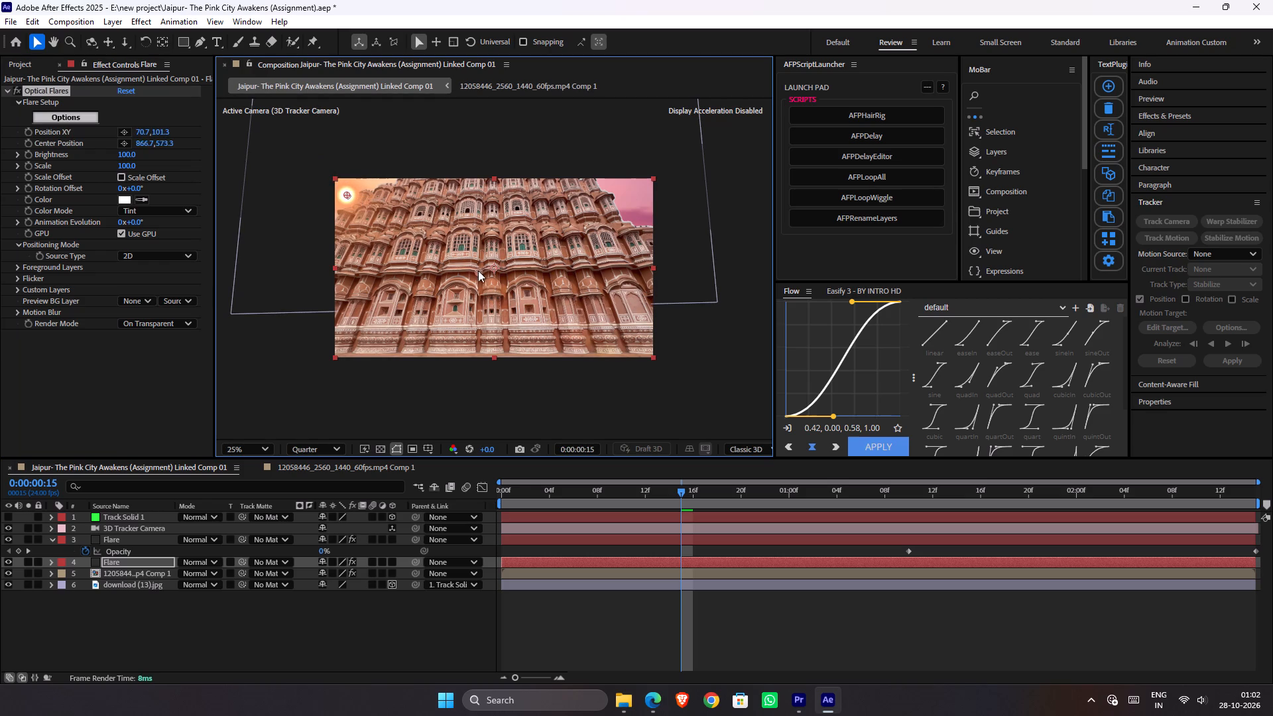
left_click_drag(478, 270, 393, 227)
left_click_drag(348, 196, 345, 168)
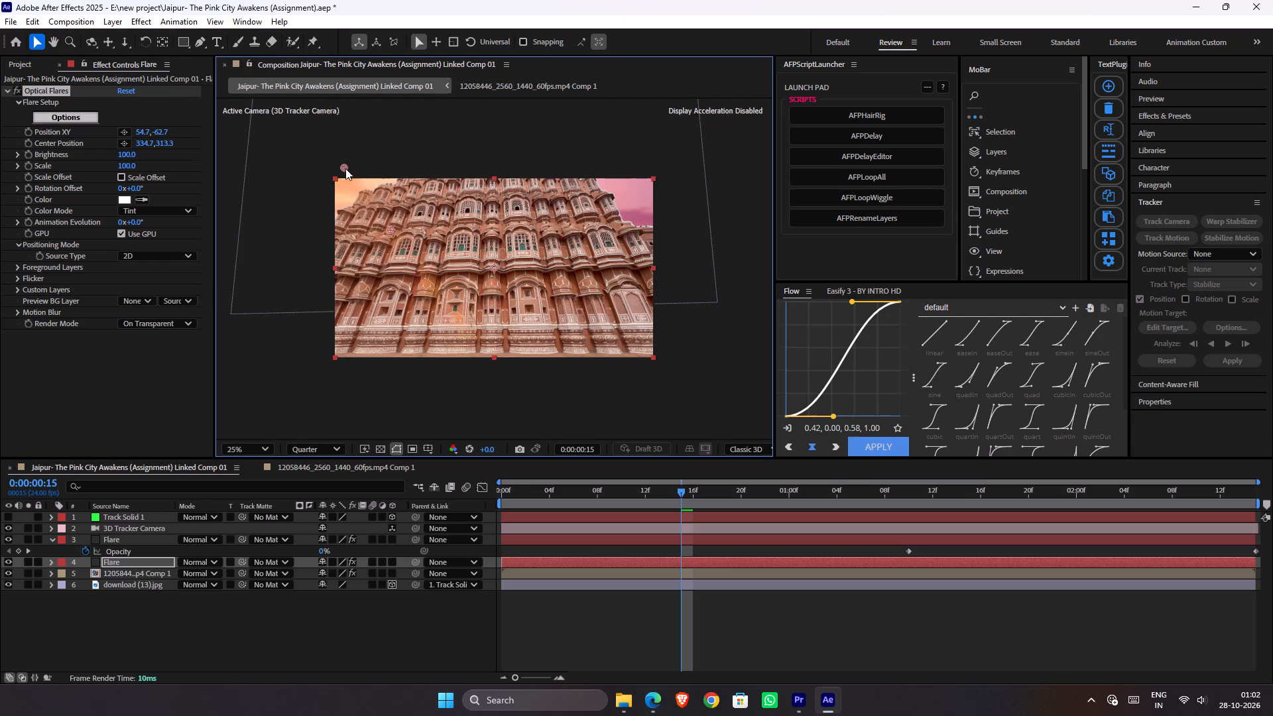
left_click_drag(345, 168, 337, 182)
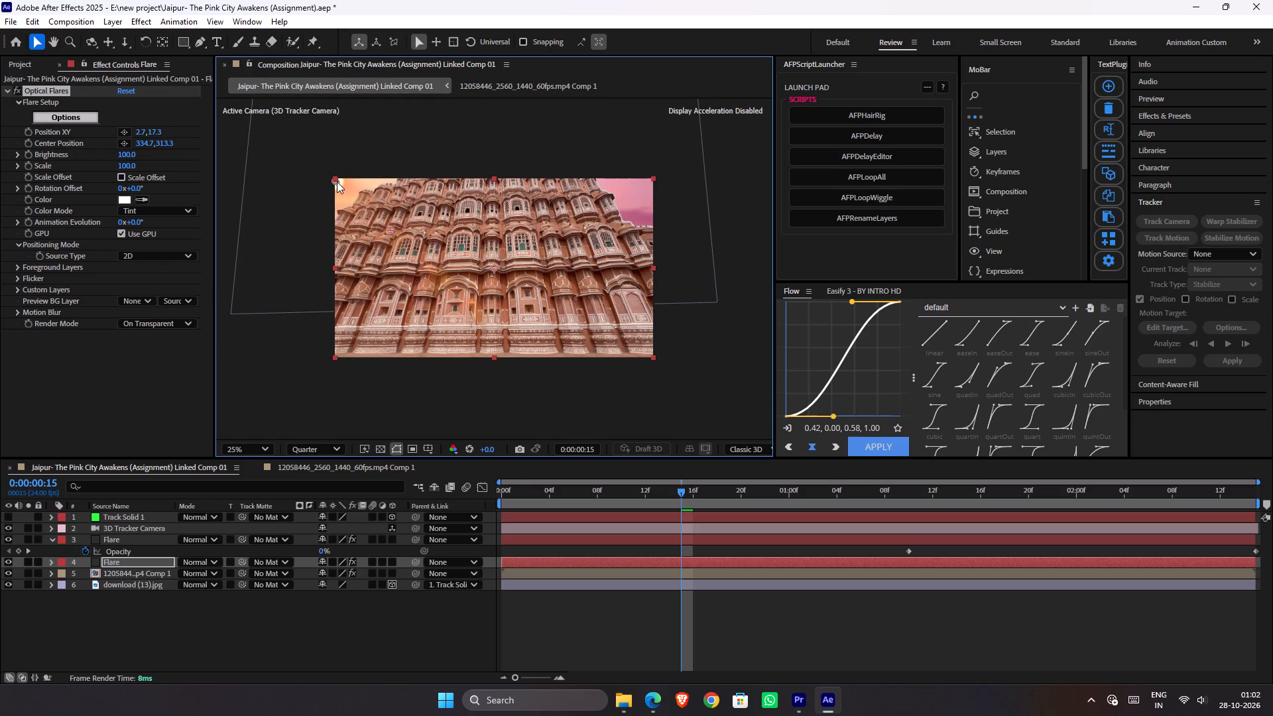
left_click_drag(337, 182, 328, 171)
Examine the Light presets in the Optical Flares options for an alternative flare, and leave without saving.
left_click(65, 114)
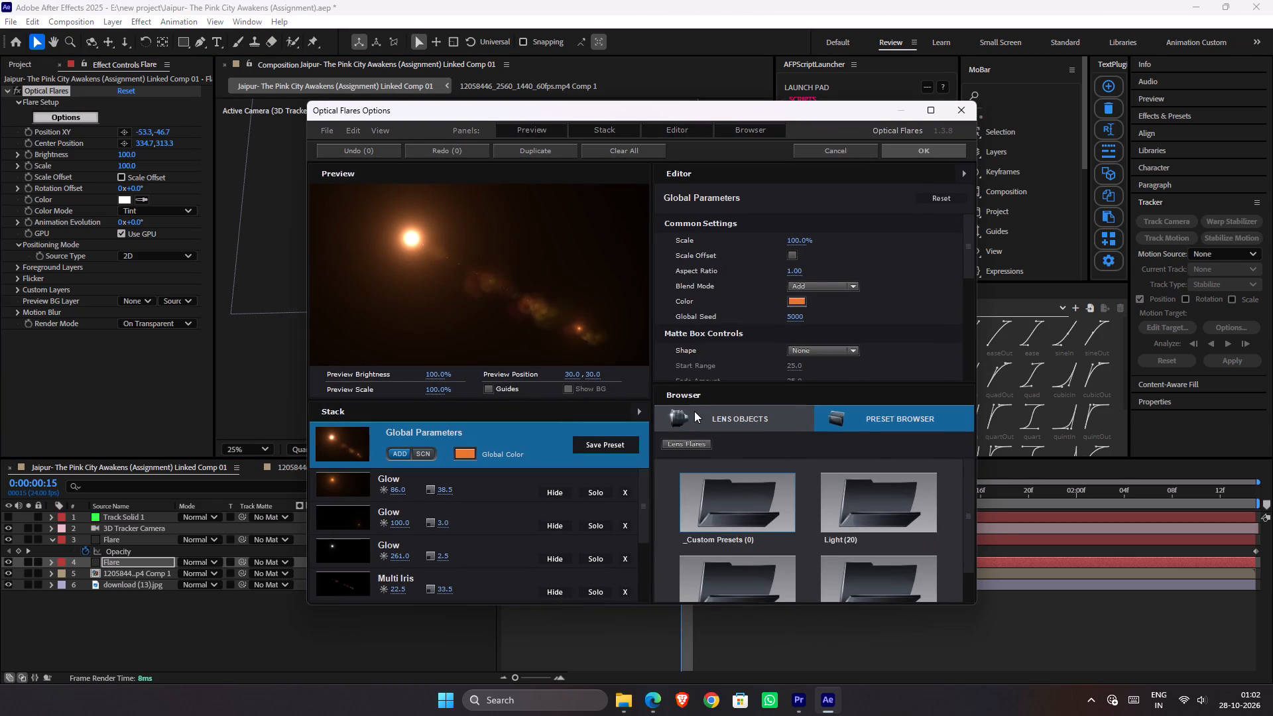
scroll(730, 459, "down", 4)
left_click(819, 478)
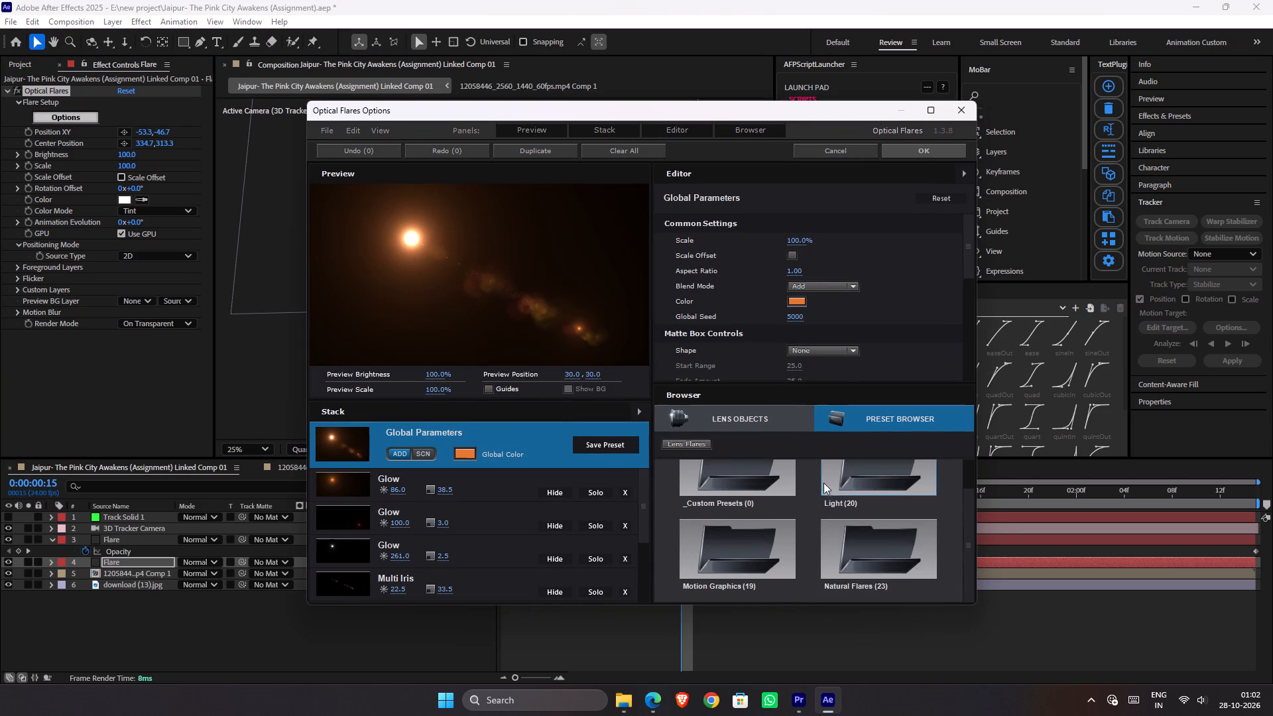
left_click(843, 483)
scroll(823, 539, "down", 3)
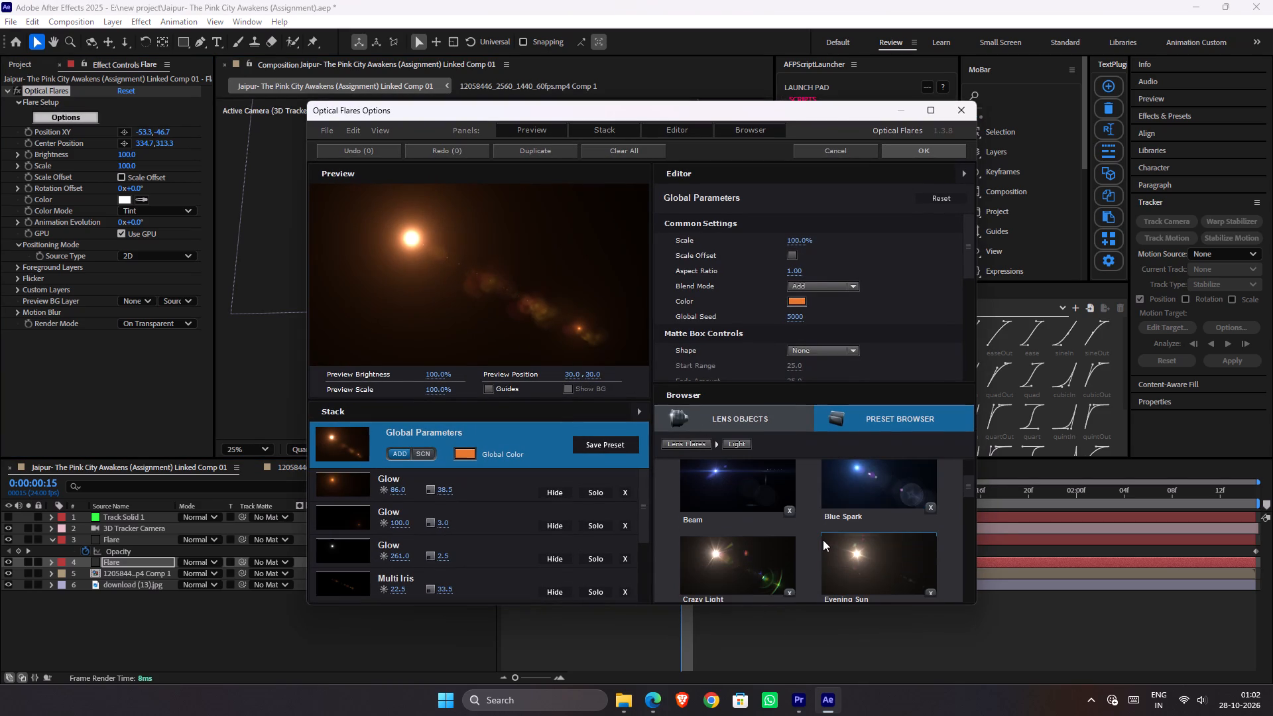
scroll(823, 540, "down", 7)
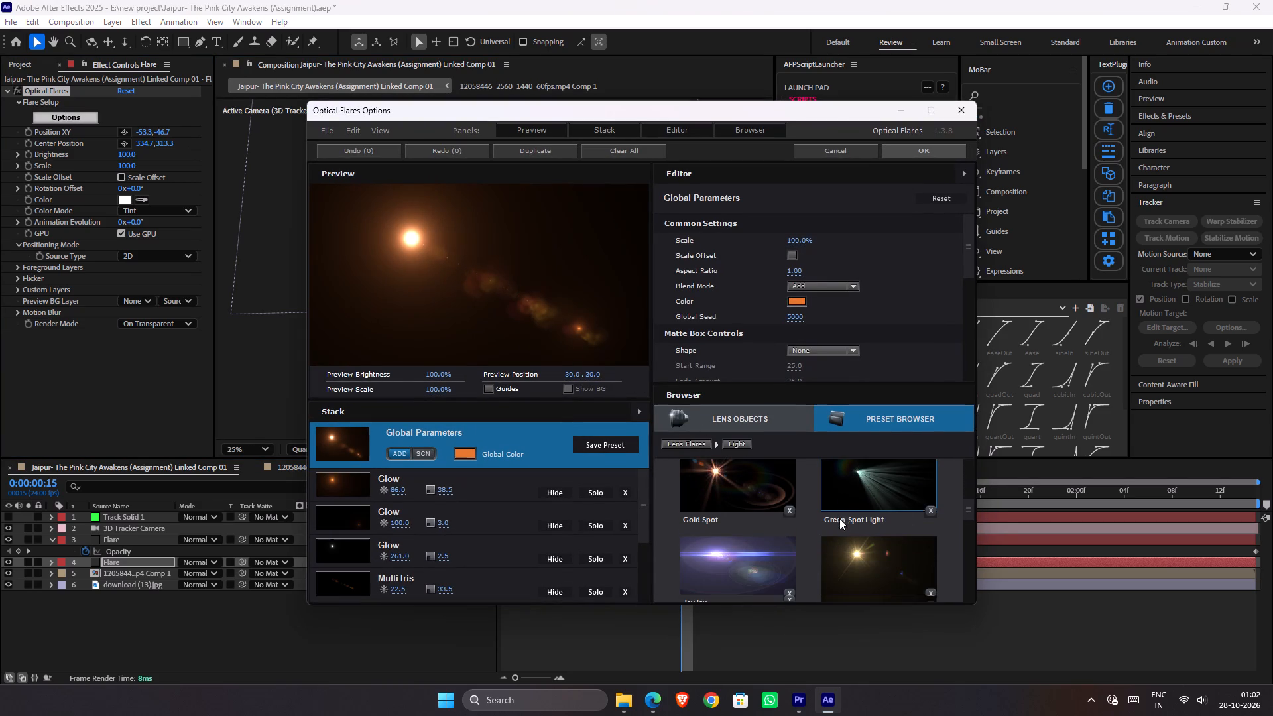
scroll(839, 523, "down", 11)
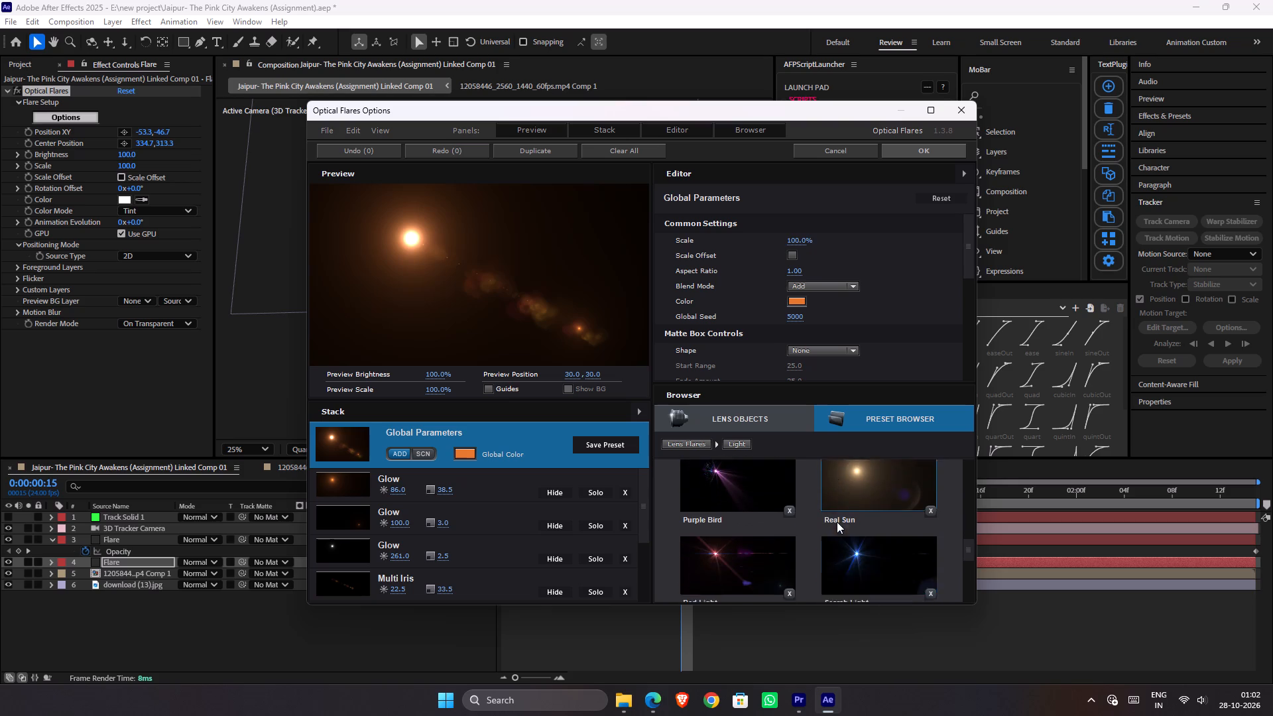
scroll(837, 522, "down", 8)
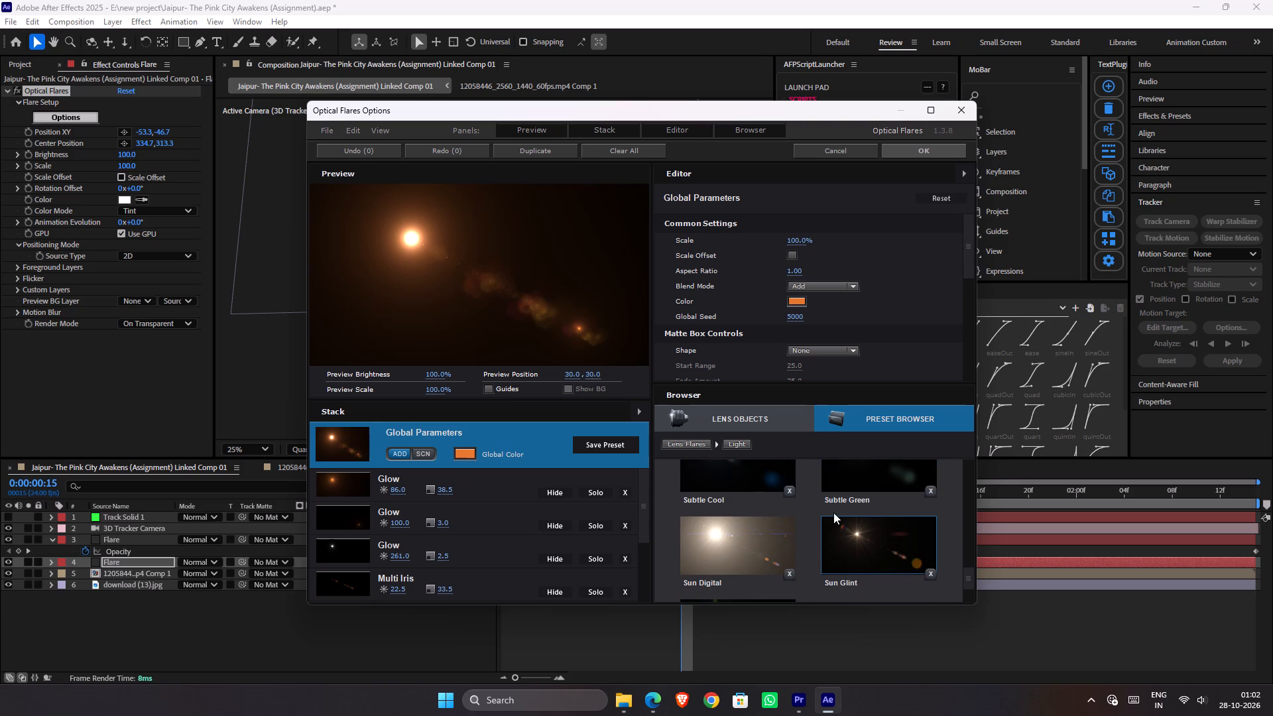
scroll(834, 512, "down", 4)
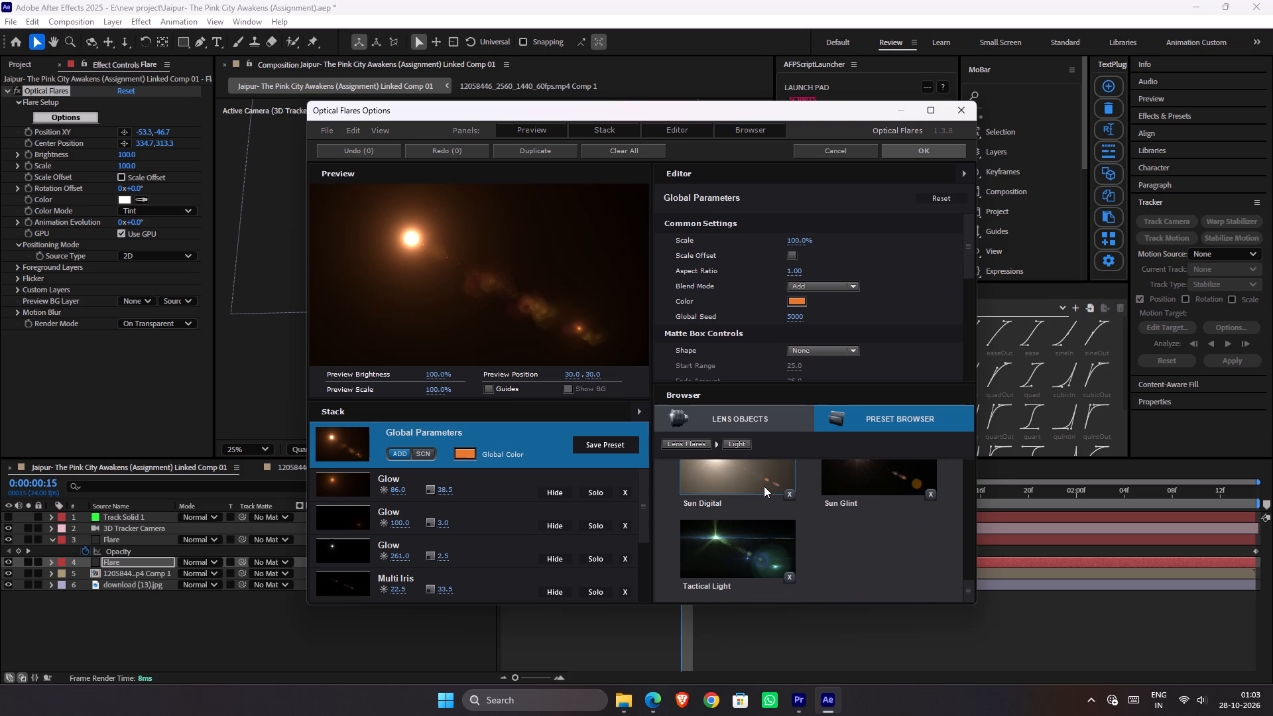
scroll(758, 522, "up", 10)
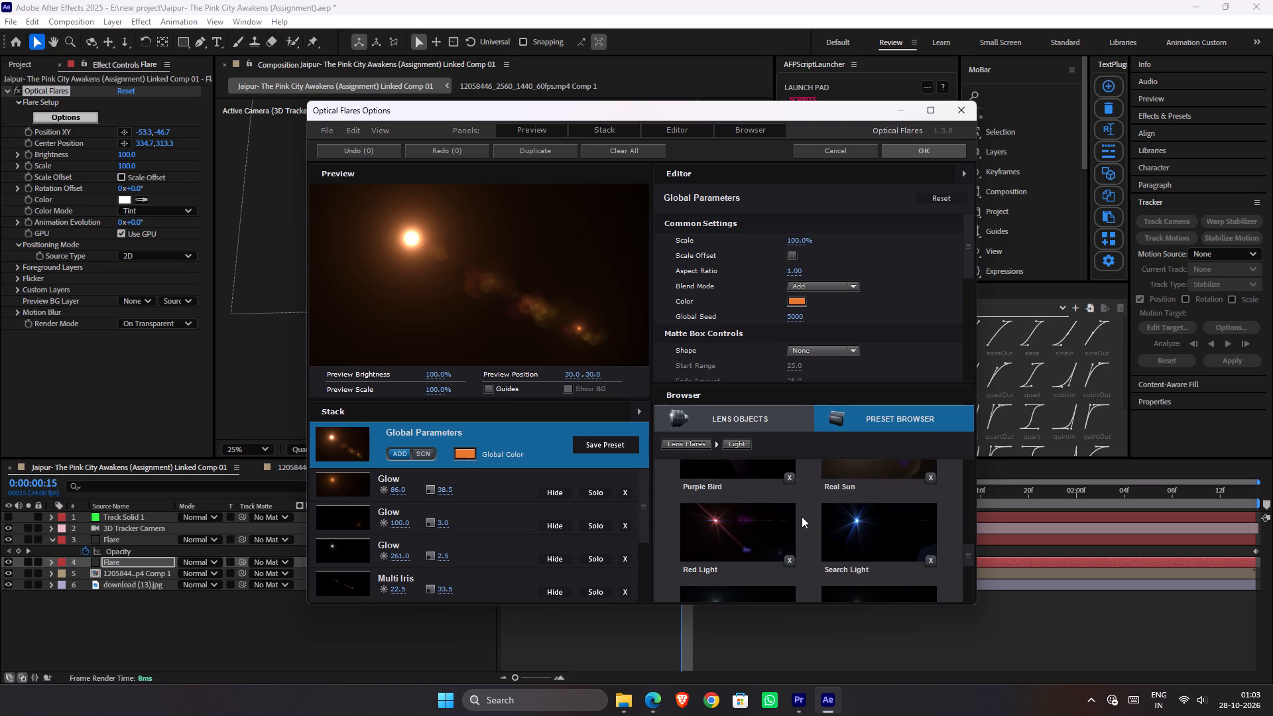
scroll(802, 516, "up", 15)
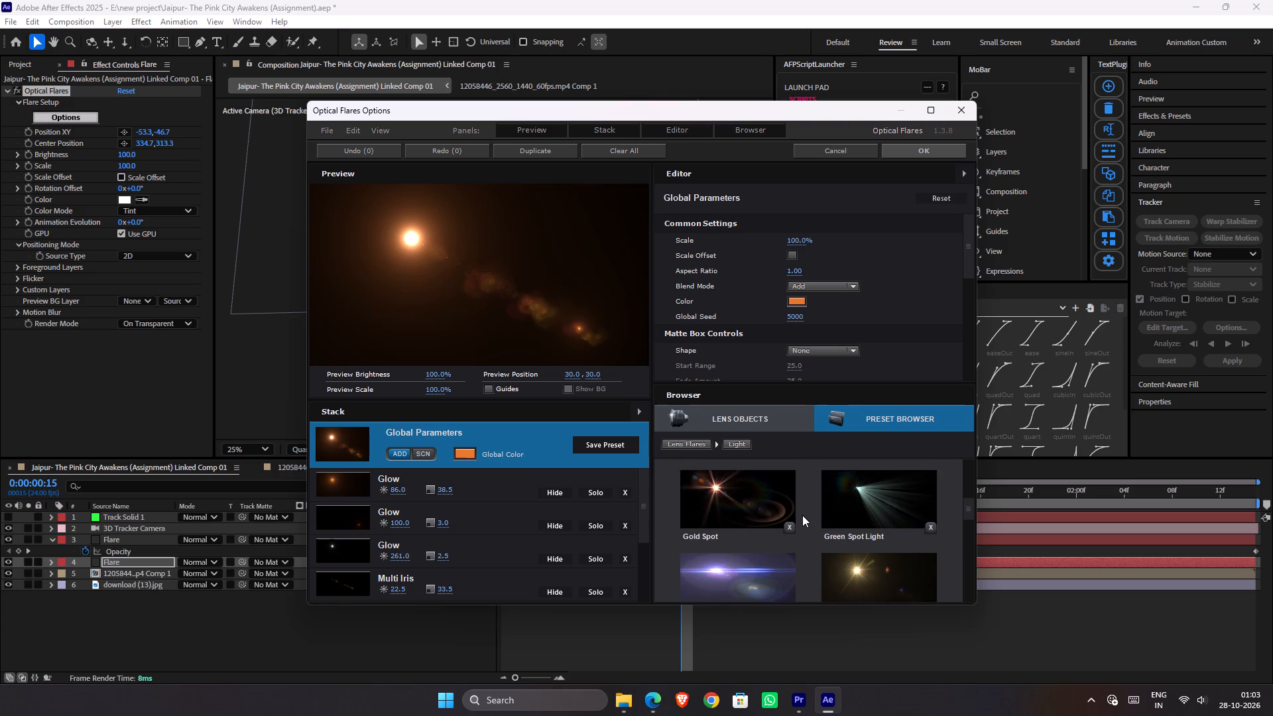
scroll(802, 515, "up", 10)
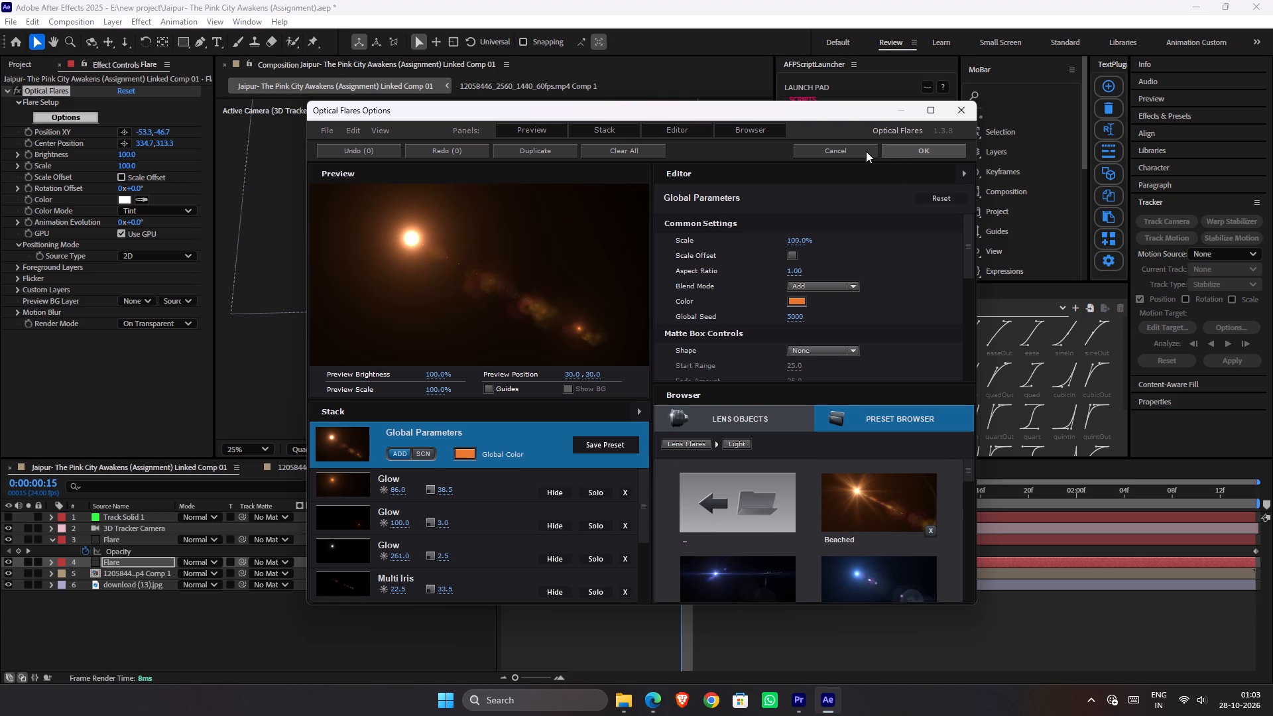
left_click(861, 151)
left_click(642, 385)
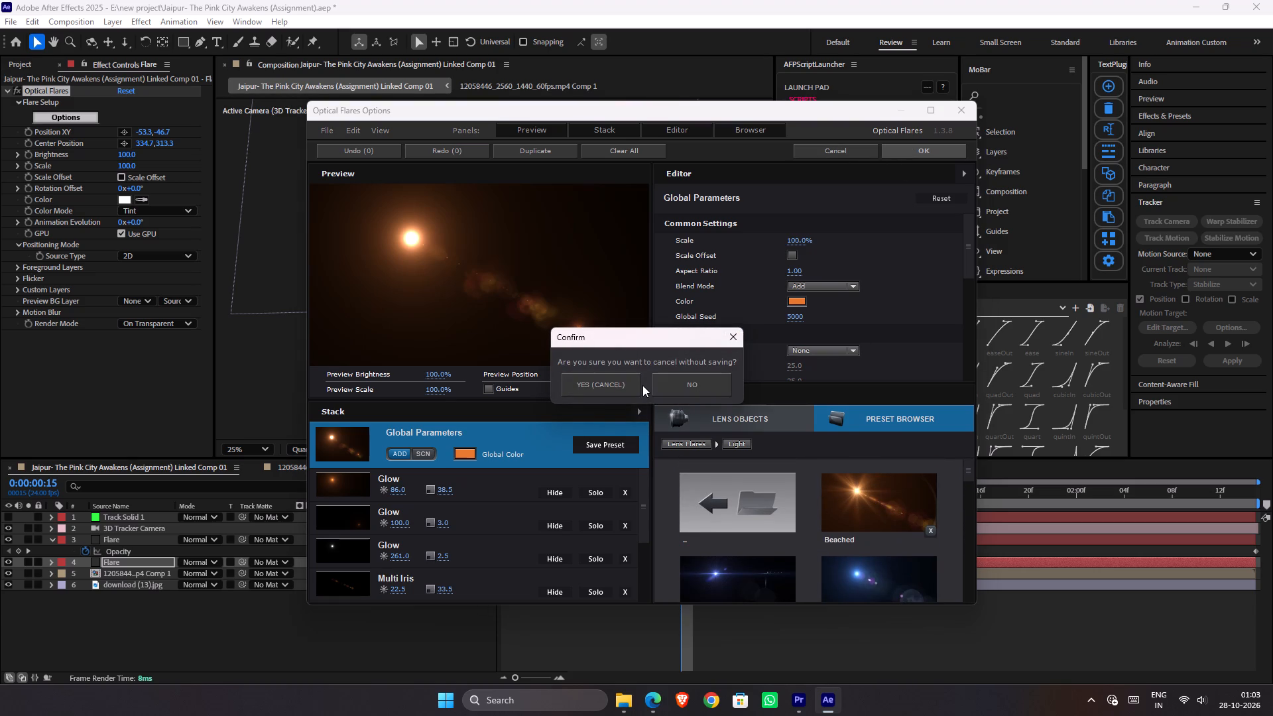
left_click(637, 385)
Compare the image with and without the lower Flare layer's effect, and leave that layer hidden.
left_click(21, 93)
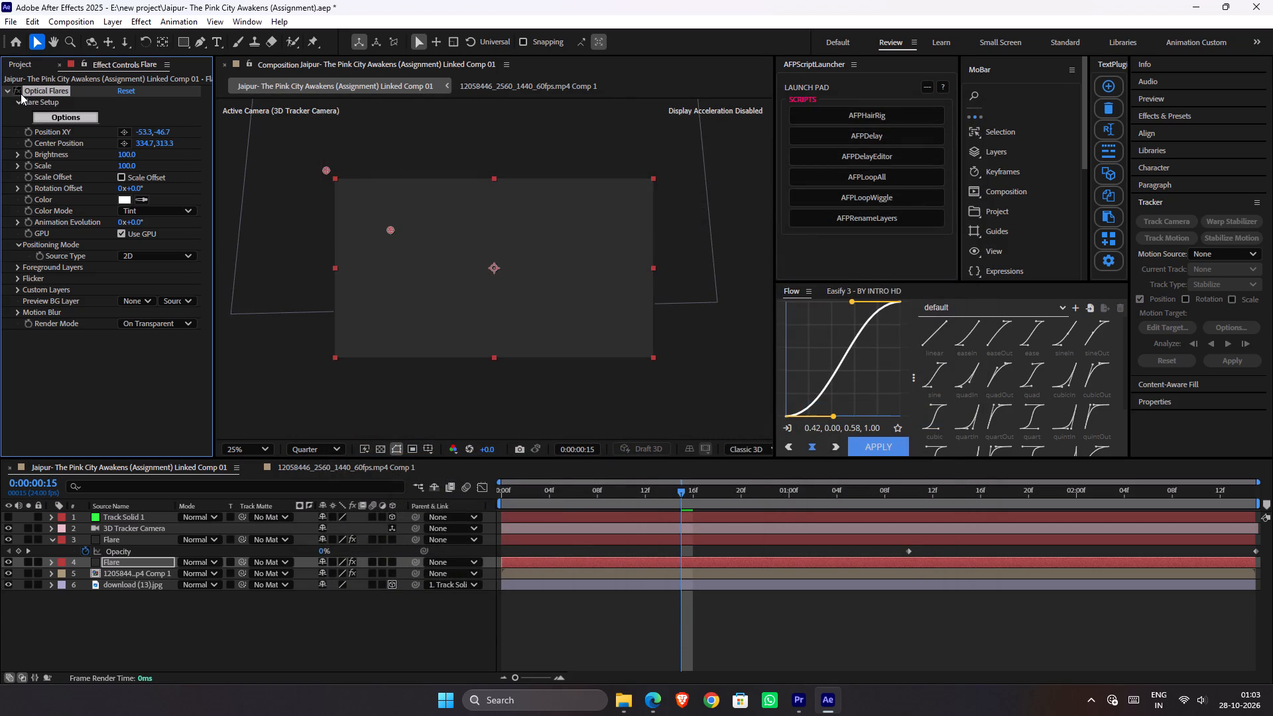
left_click(21, 93)
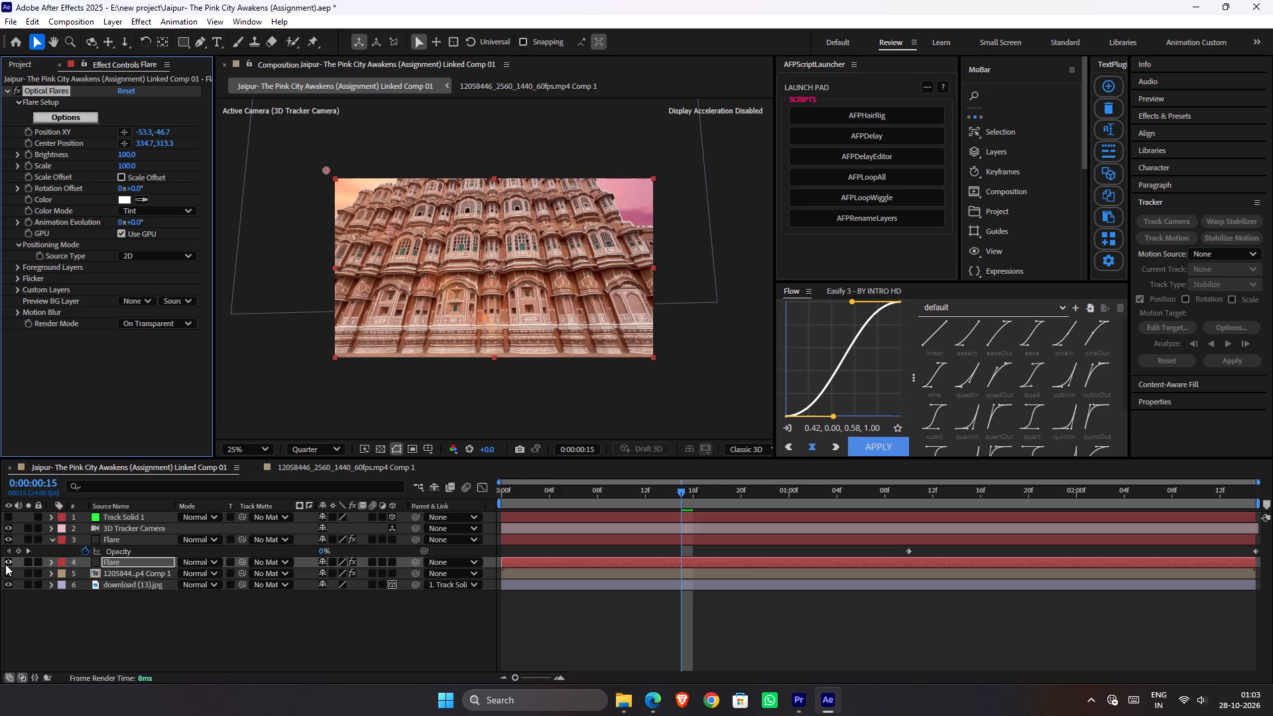
left_click(7, 564)
left_click(7, 564)
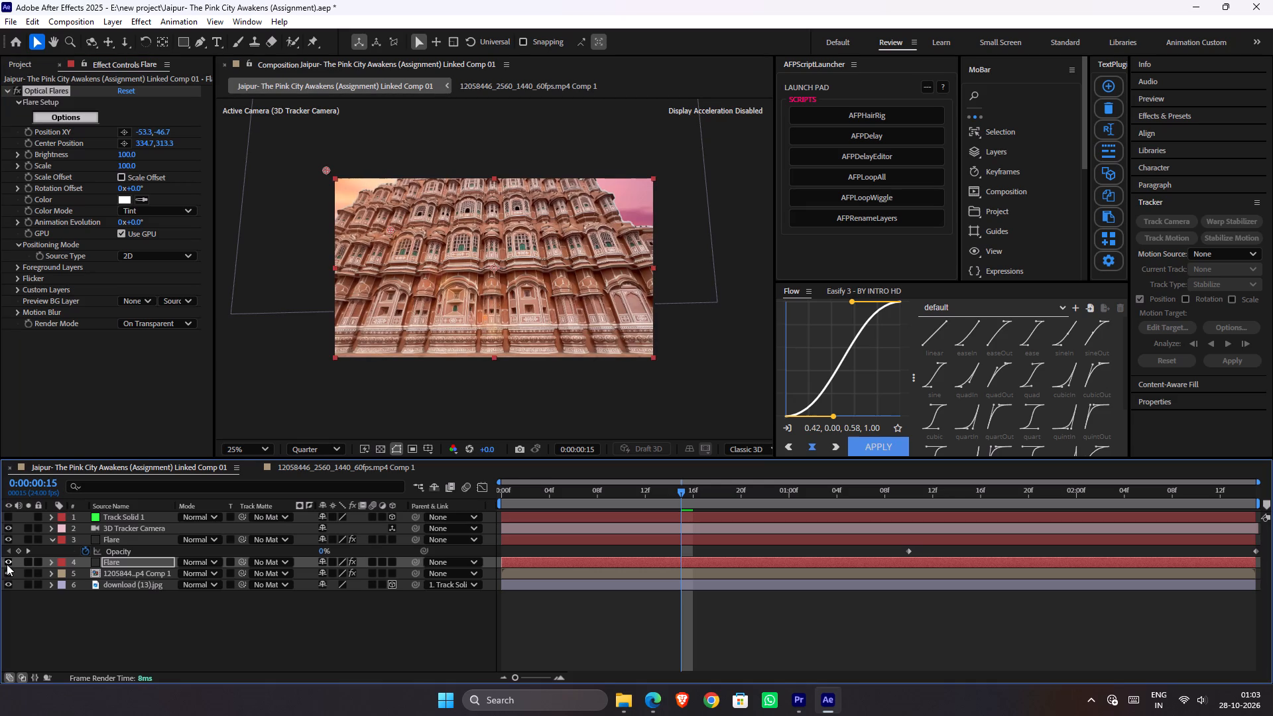
left_click(7, 564)
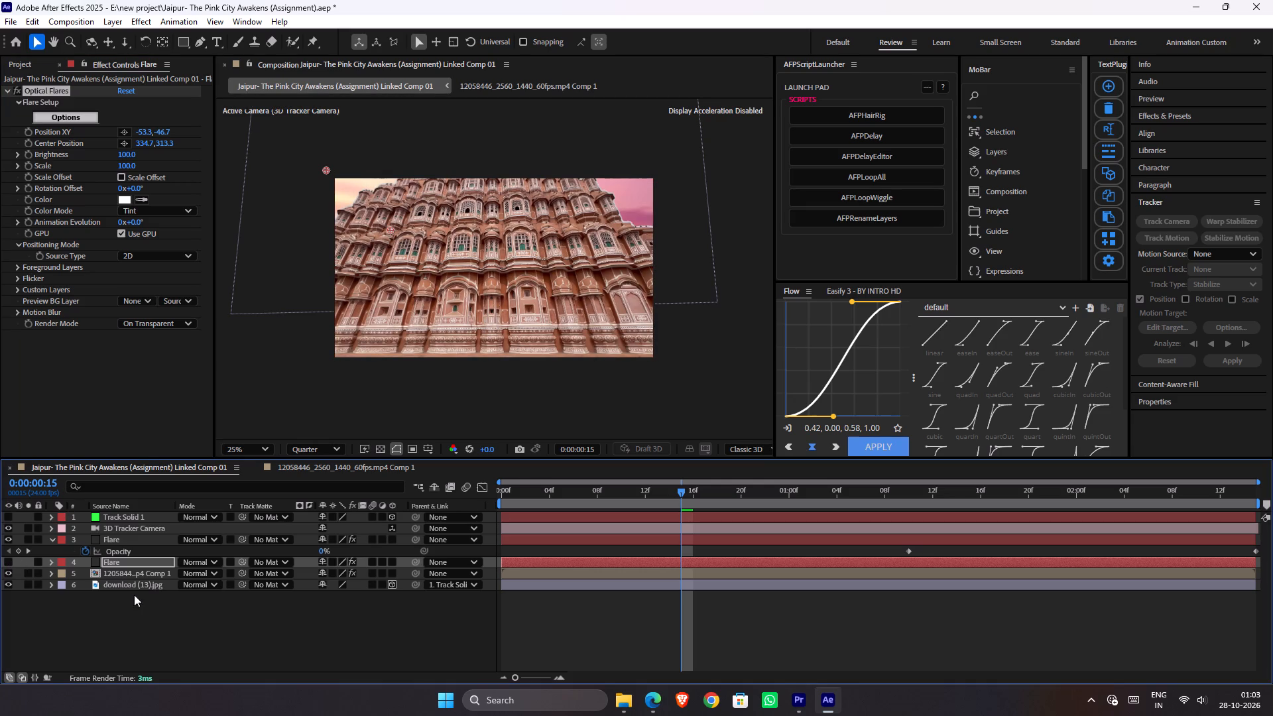
Apply the Exposure effect to the 12058446 palace comp layer and darken it to an exposure of about -2.56.
left_click(135, 571)
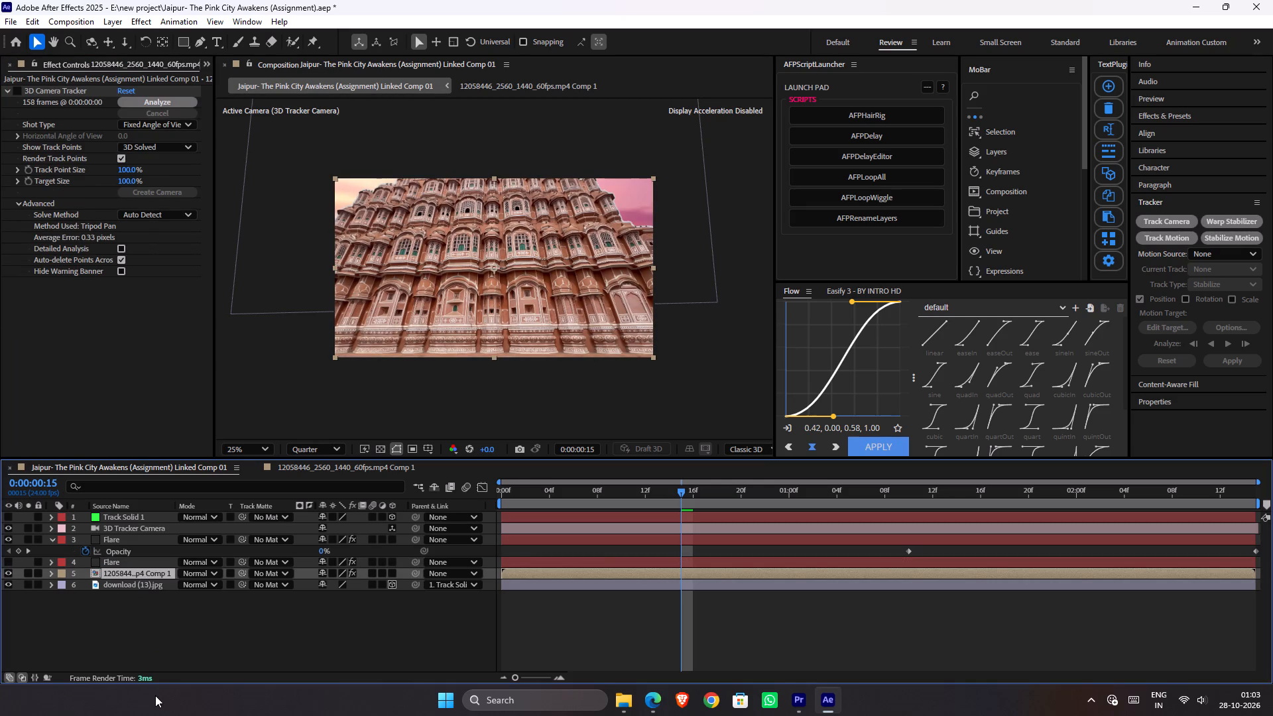
key("ctrl+space")
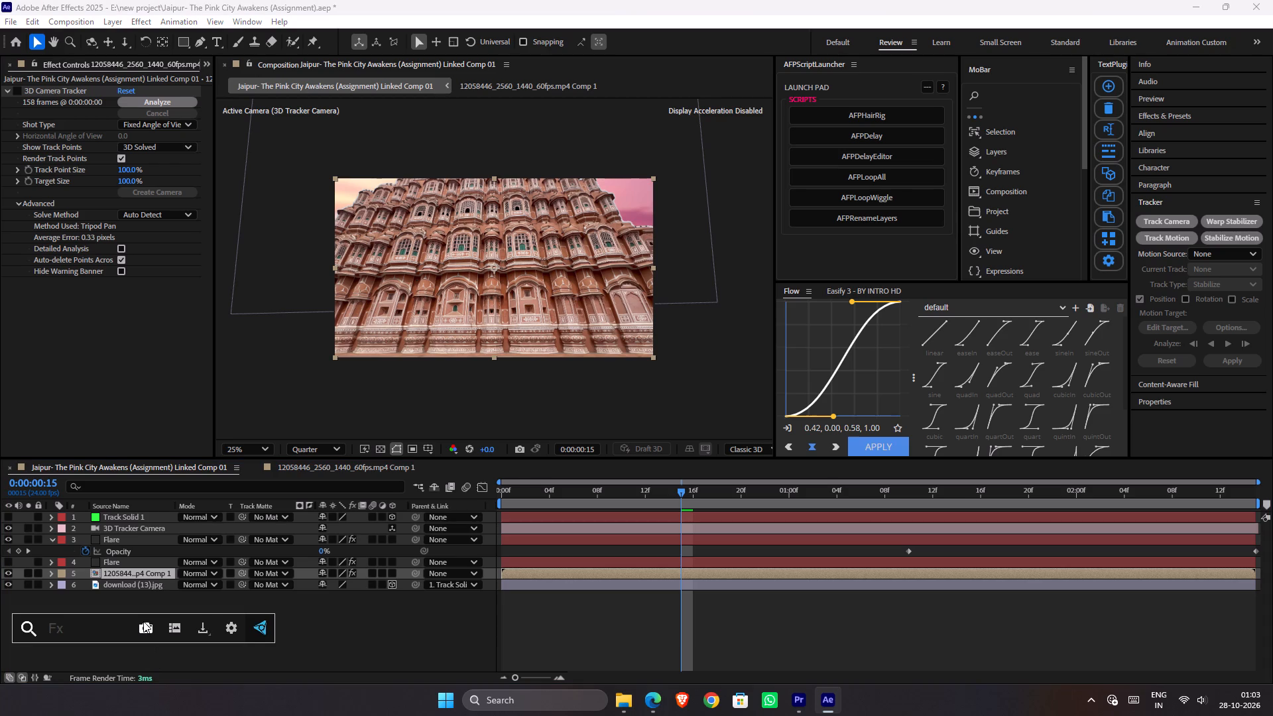
type("expos")
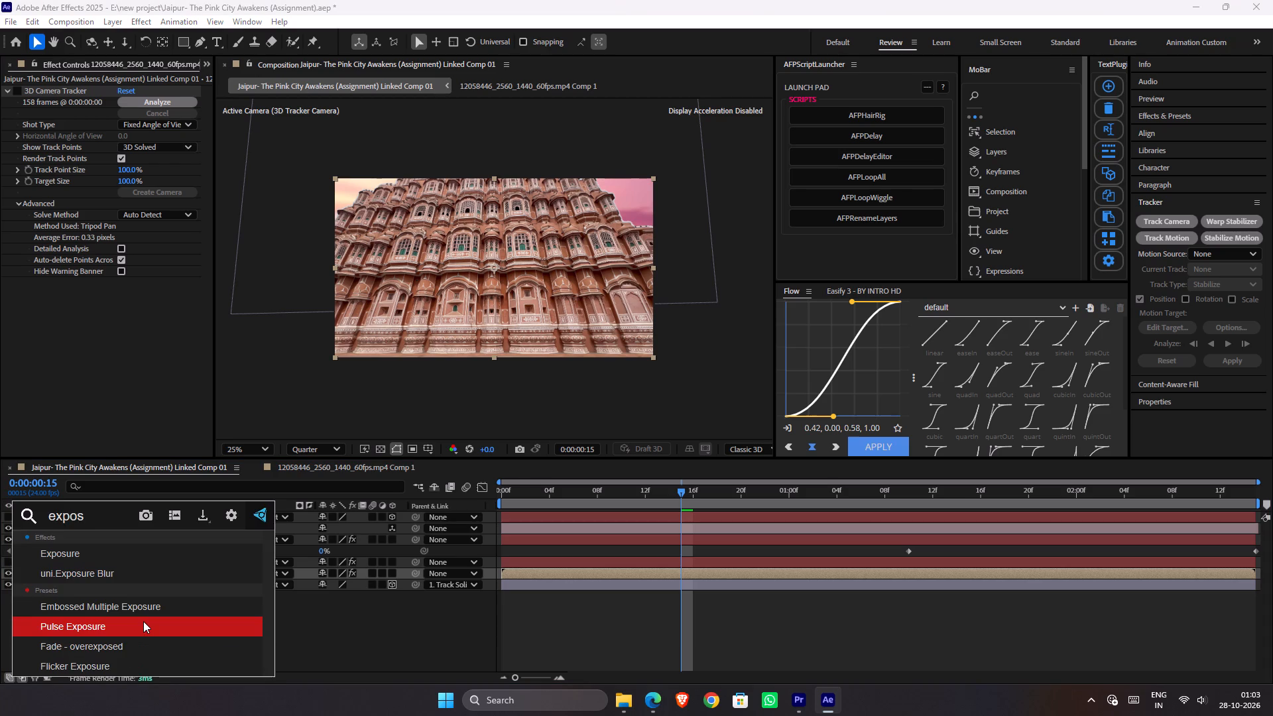
key("Up")
key("Up")
key("Up")
key("Return")
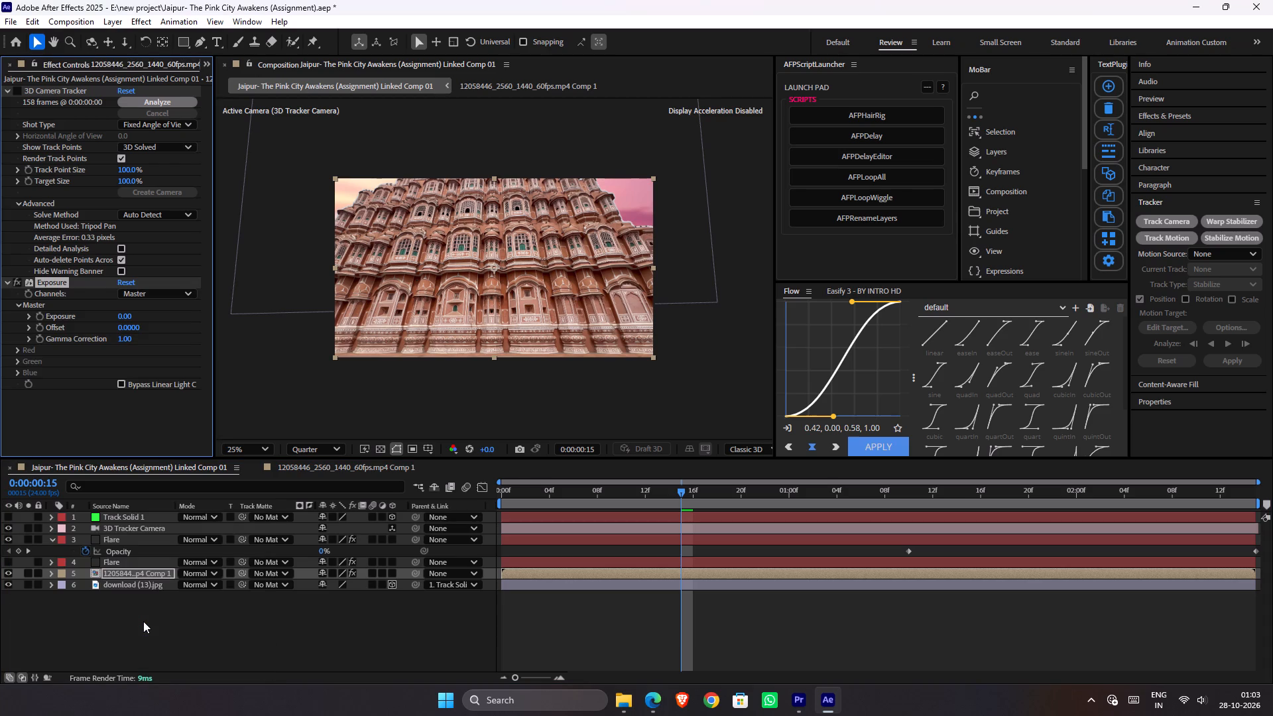
left_click_drag(126, 315, 29, 345)
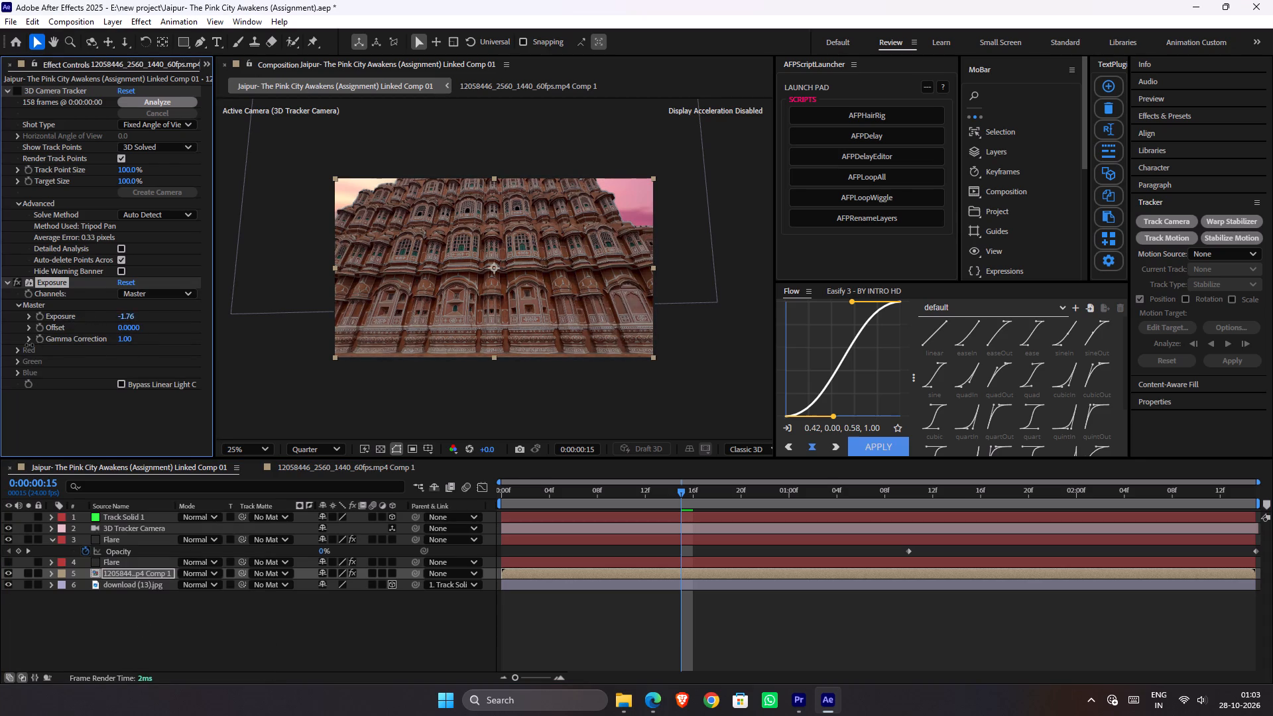
left_click_drag(29, 345, 5, 375)
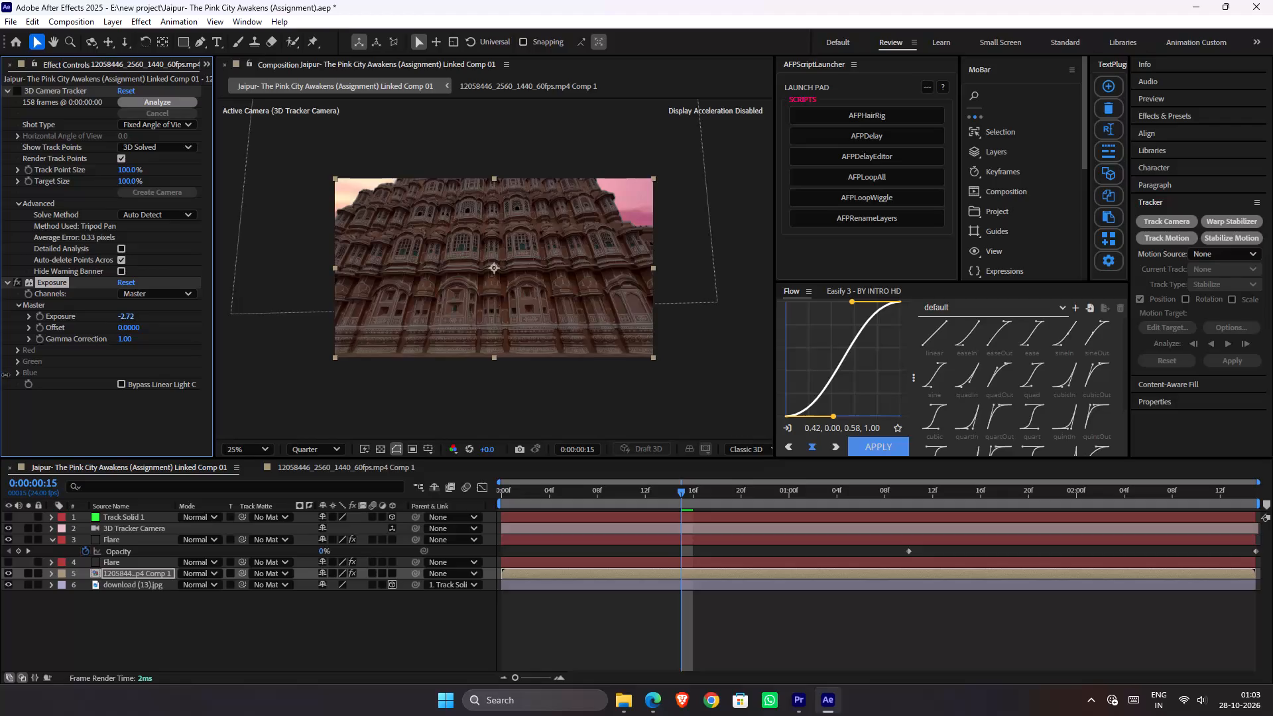
left_click_drag(5, 375, 15, 373)
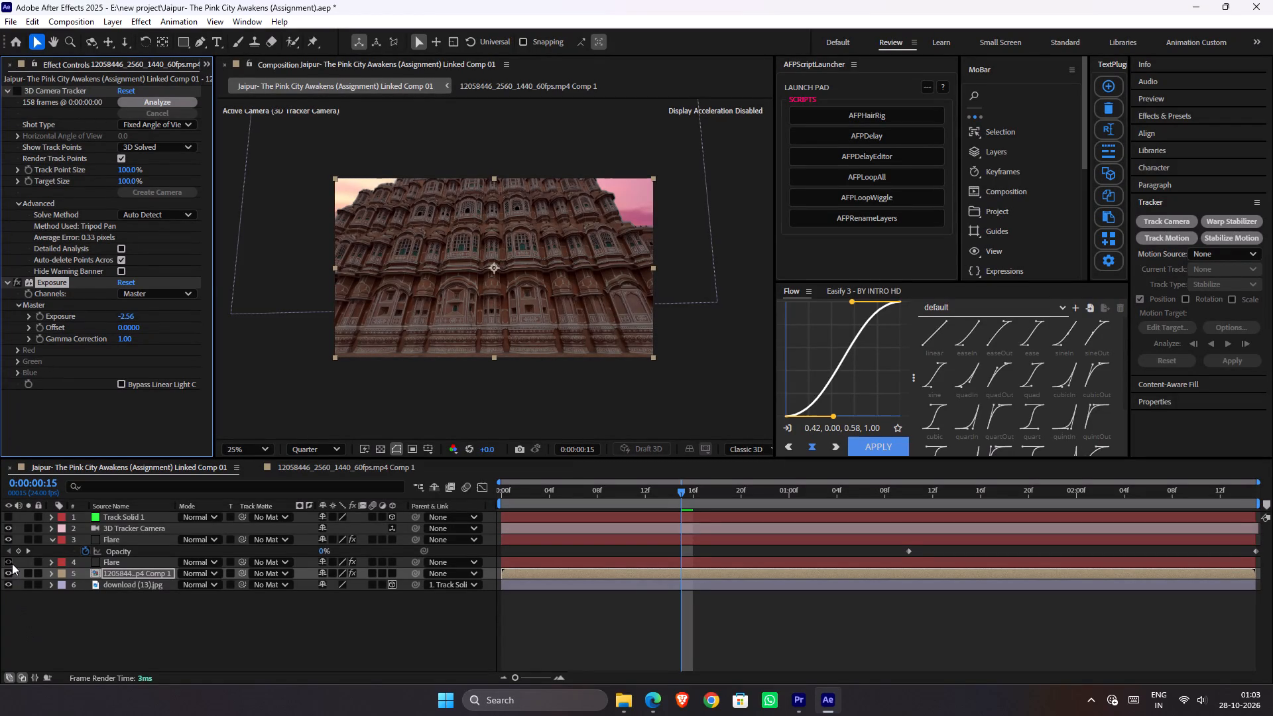
Show the lower Flare layer again and preview it over the darkened palace.
left_click(12, 564)
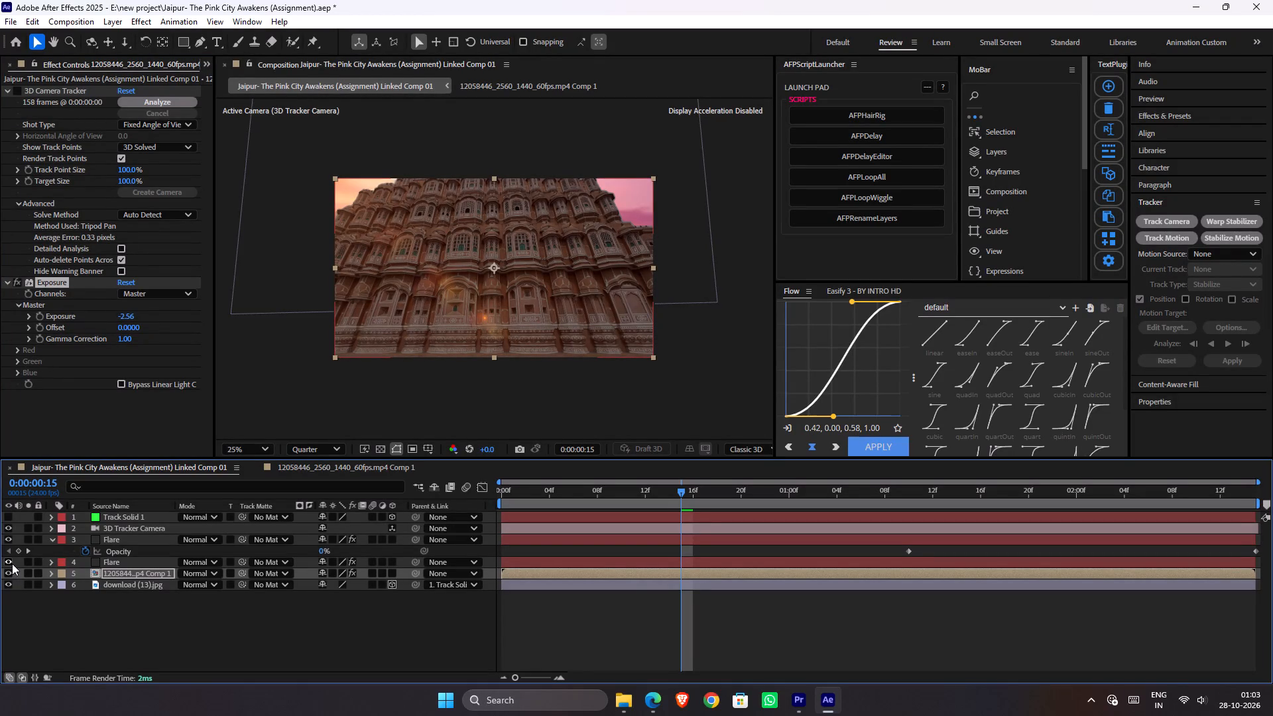
key("space")
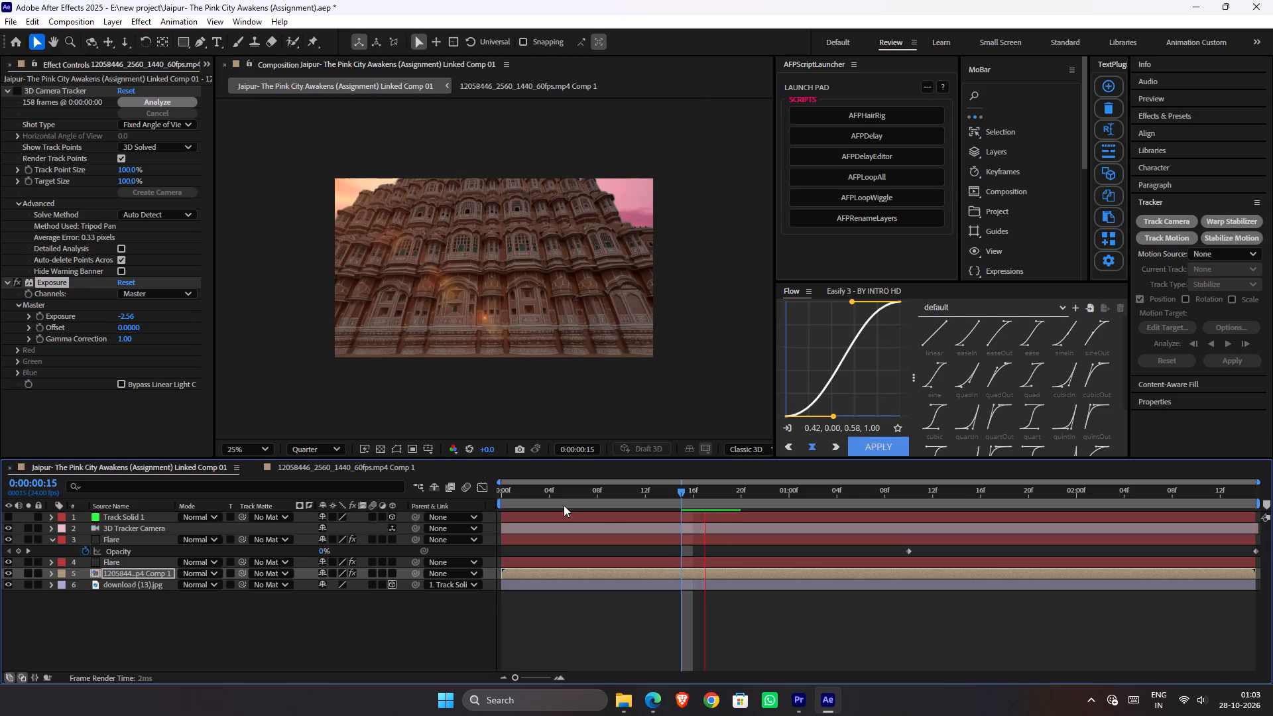
key("space")
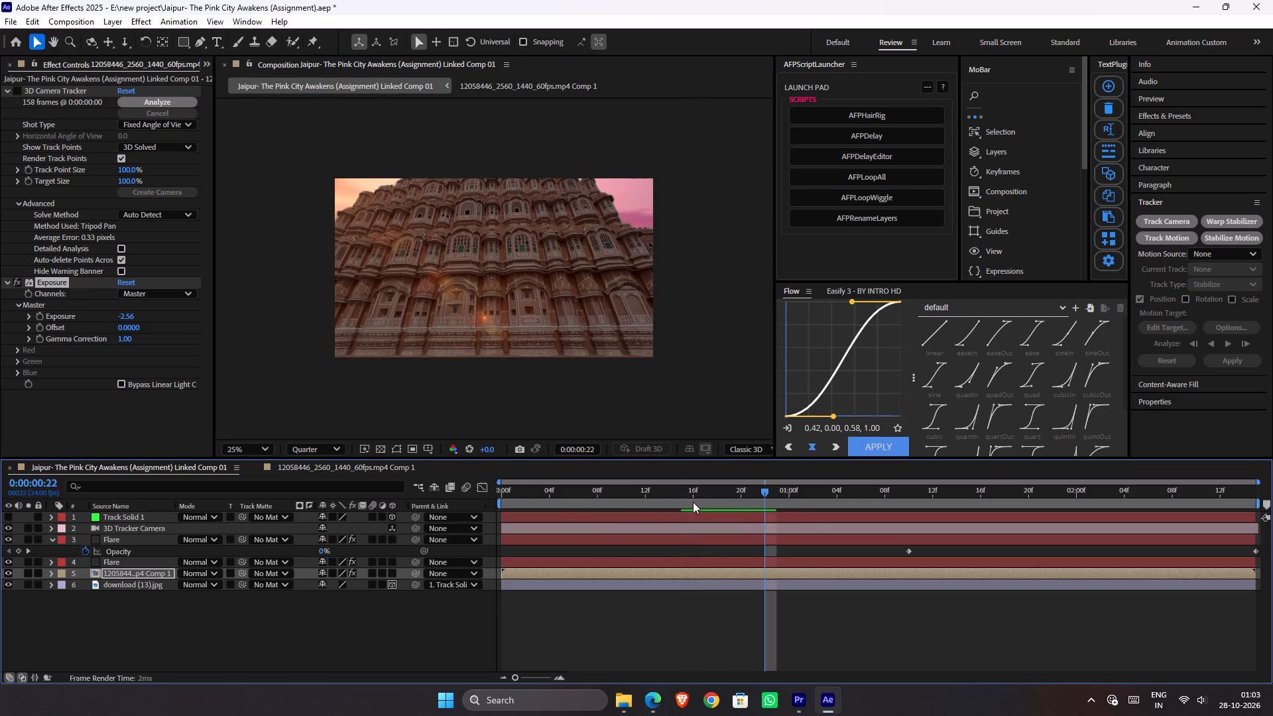
Add an adjustment layer directly above the palace comp layer and apply the S_Rays effect to it.
left_click_drag(696, 501, 361, 526)
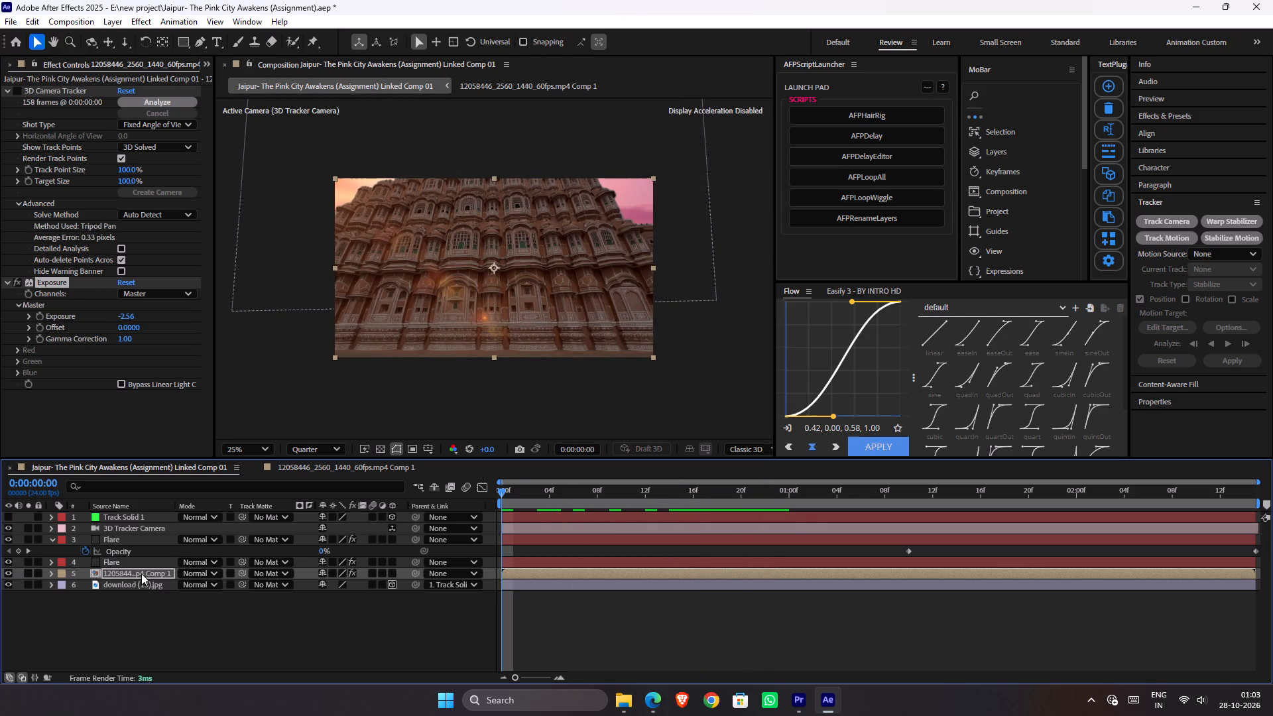
key("ctrl+alt+y")
key("ctrl+space")
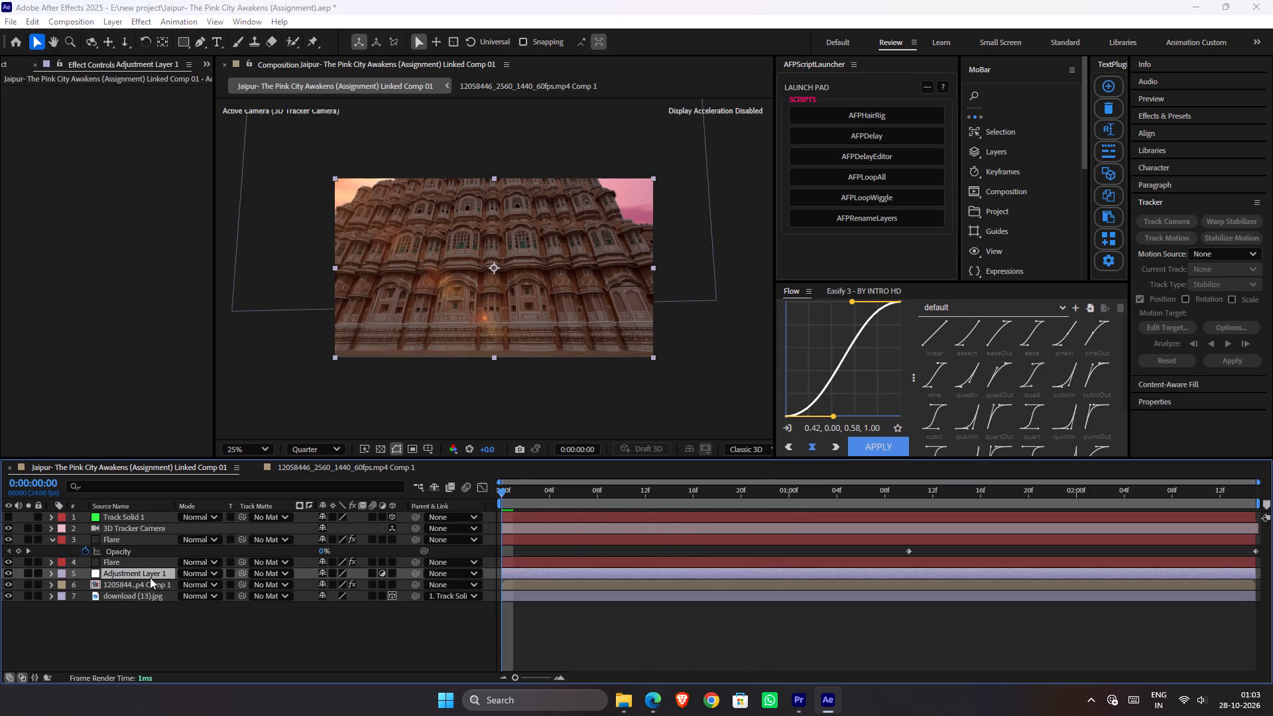
key("s")
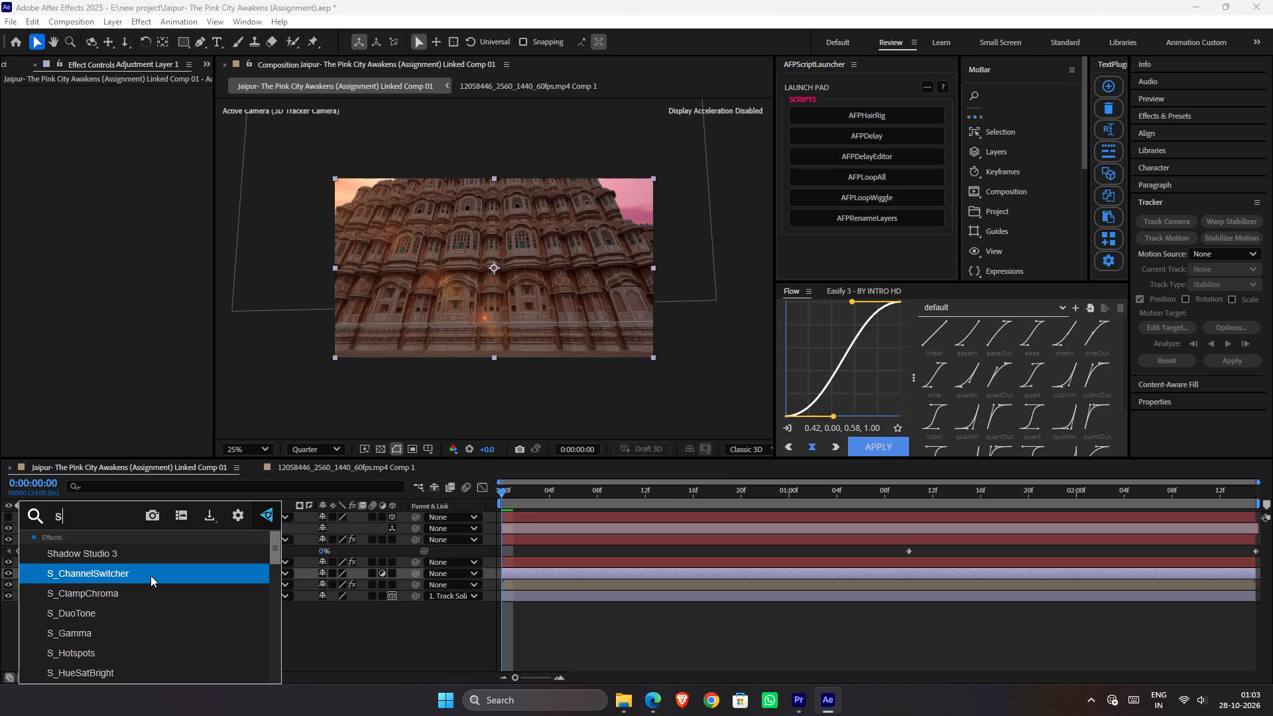
type("_r")
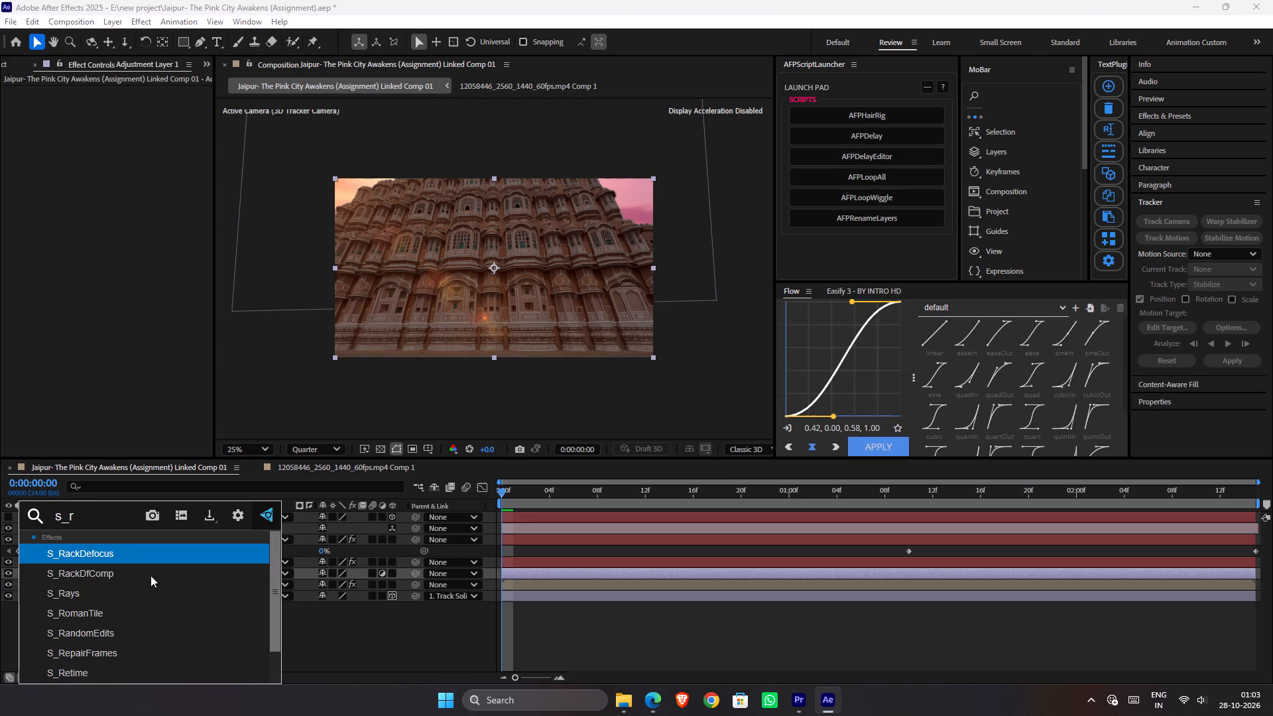
type("ay")
key("Return")
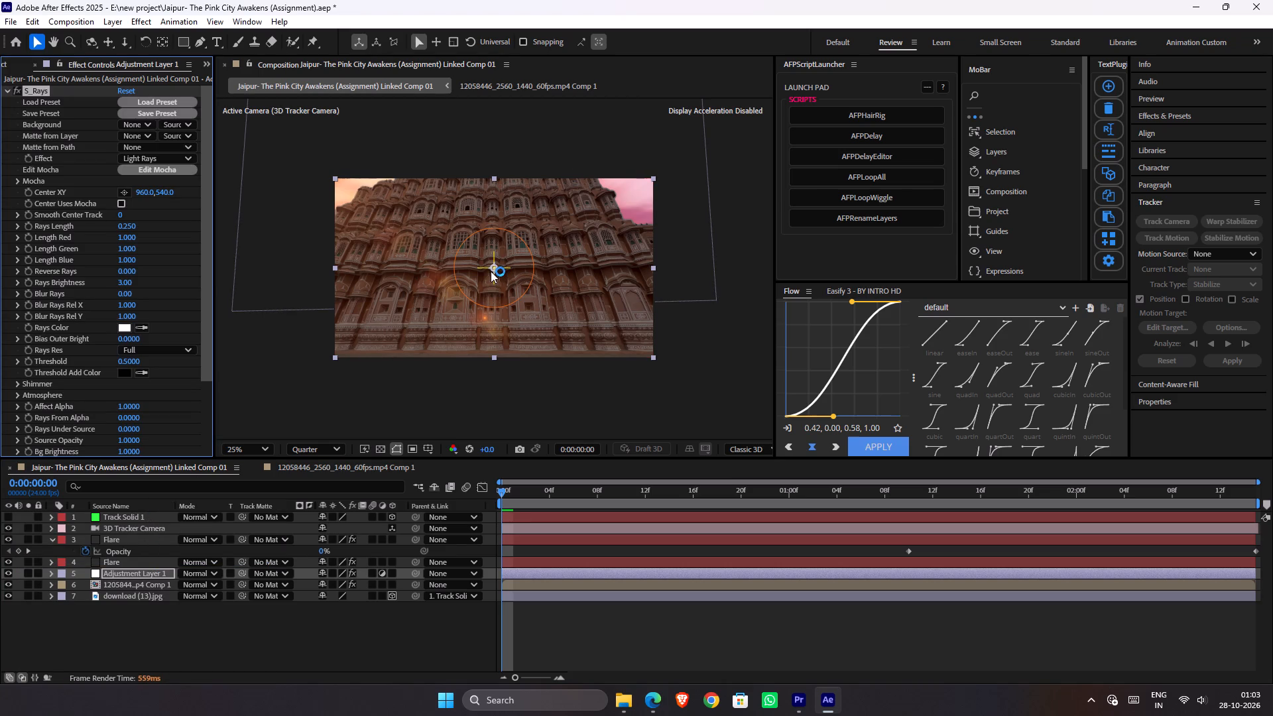
Place the S_Rays center inside the frame's upper-left corner at about 84, 108, and extend the rays length to about 2.16.
left_click_drag(492, 270, 344, 203)
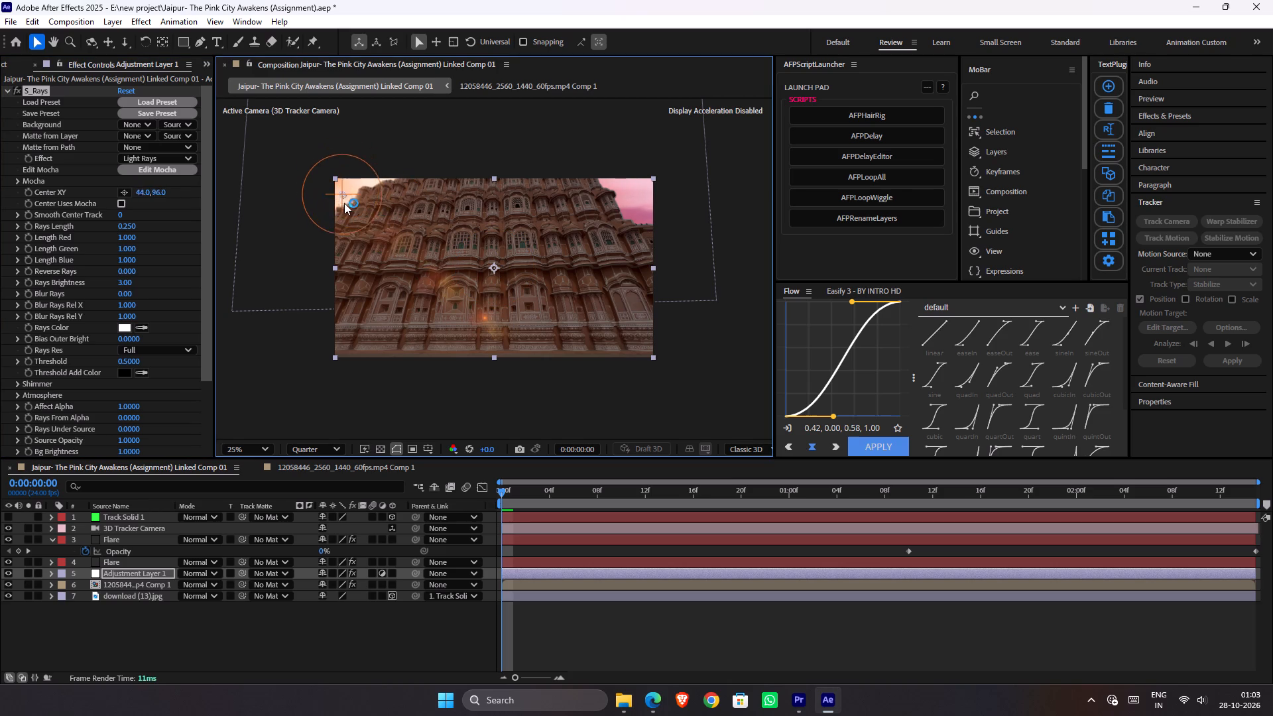
left_click_drag(344, 203, 324, 163)
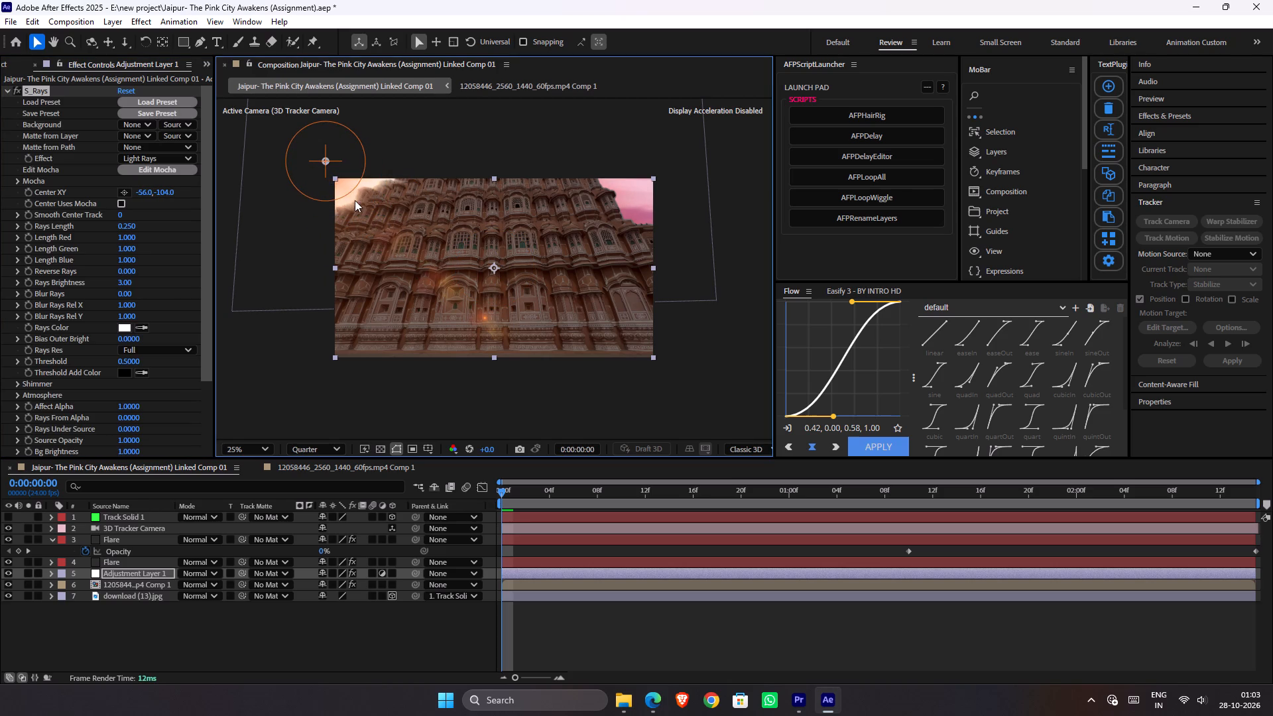
left_click_drag(349, 193, 411, 225)
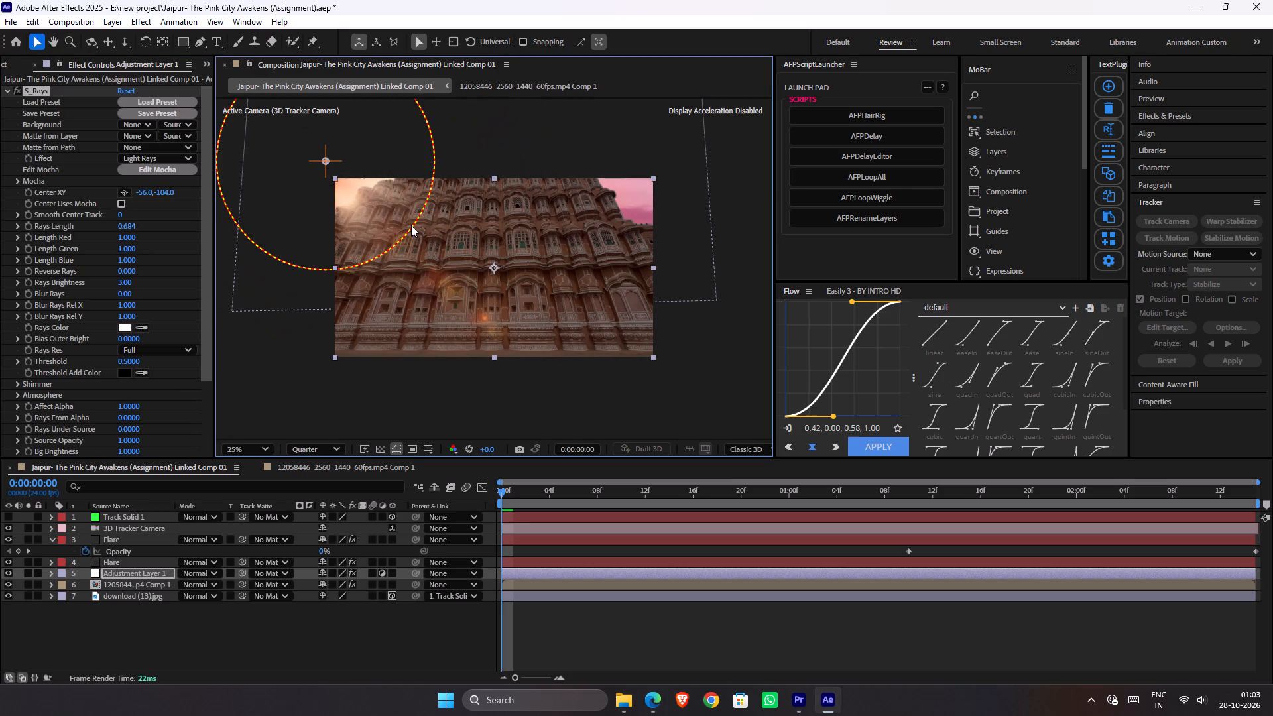
left_click_drag(411, 225, 916, 448)
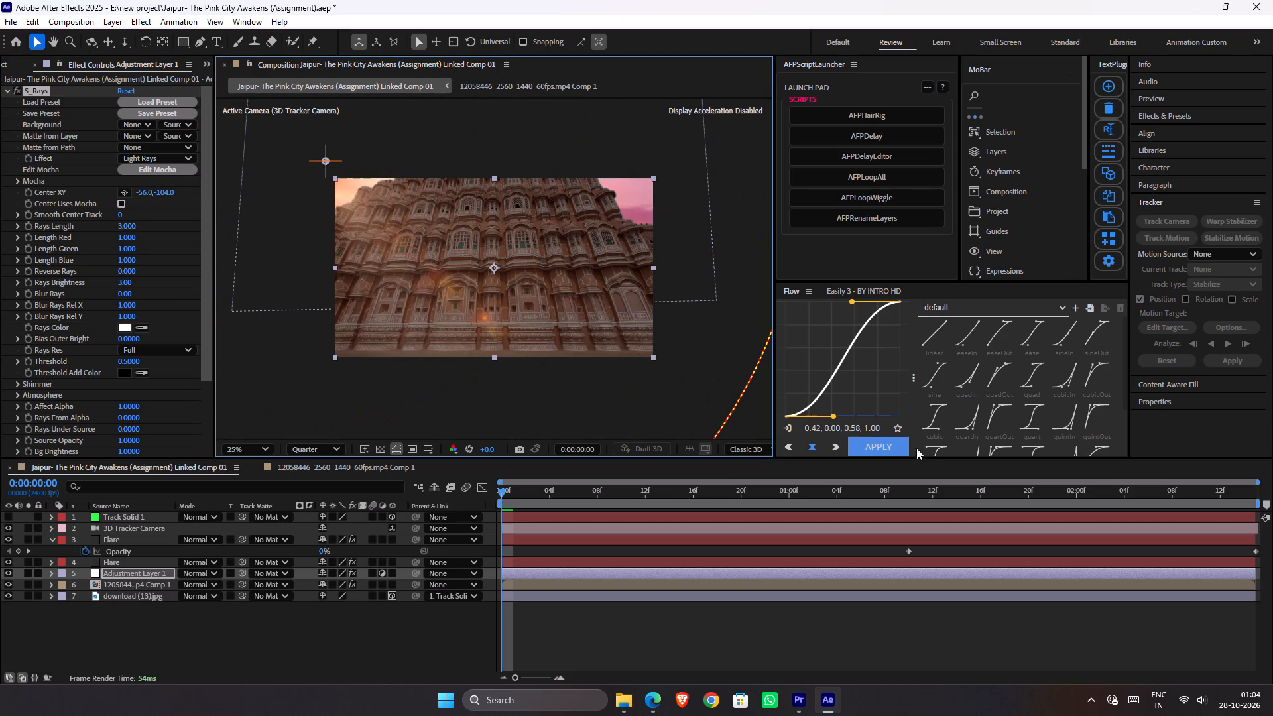
left_click_drag(916, 448, 640, 300)
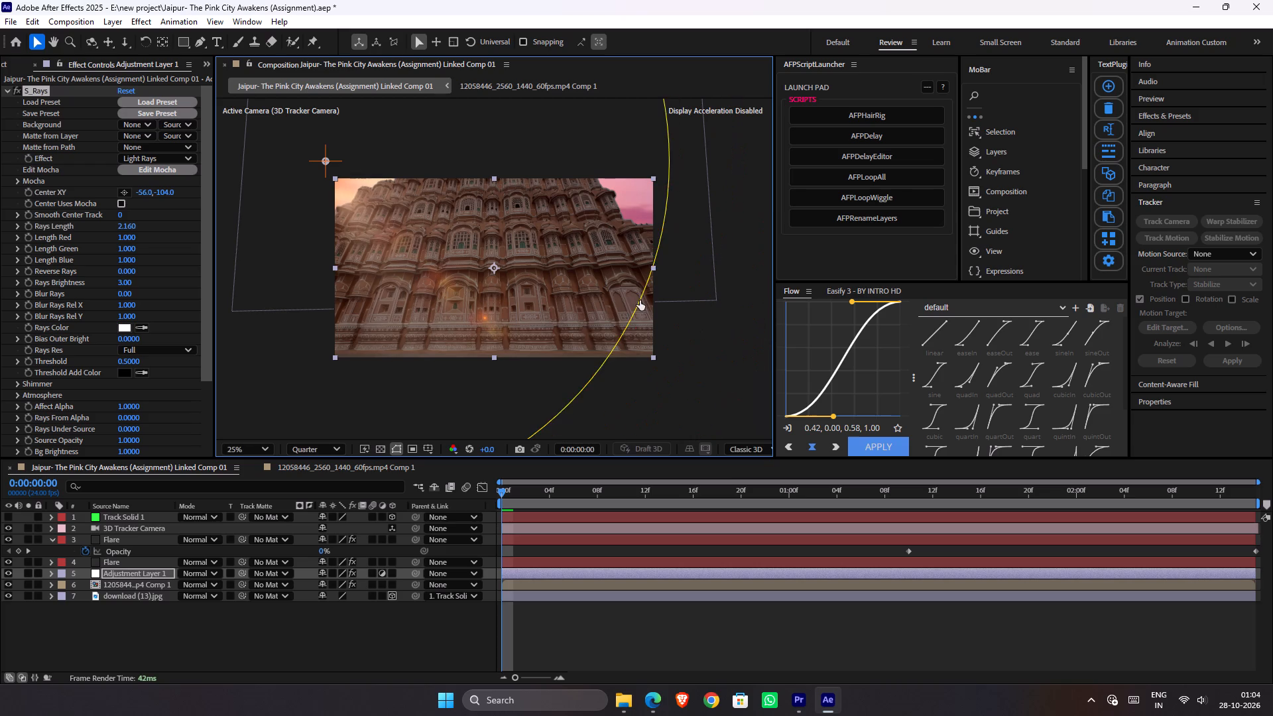
left_click_drag(330, 160, 654, 200)
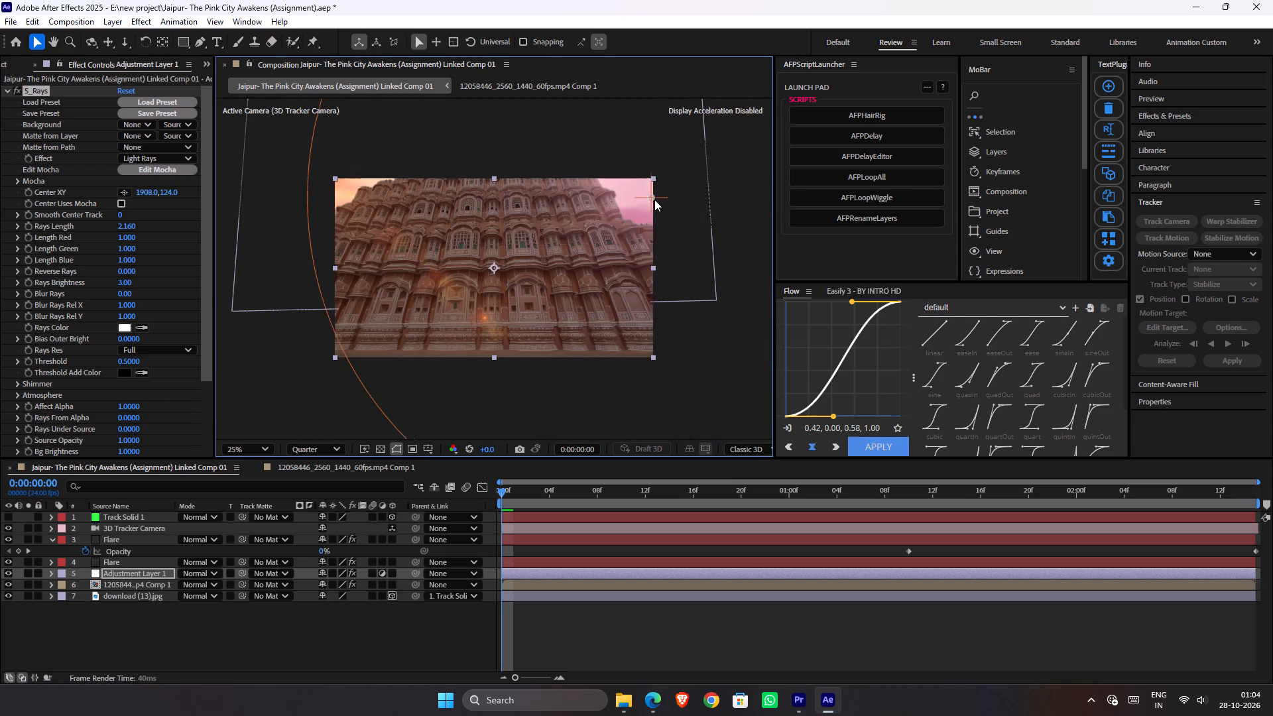
left_click_drag(654, 200, 375, 170)
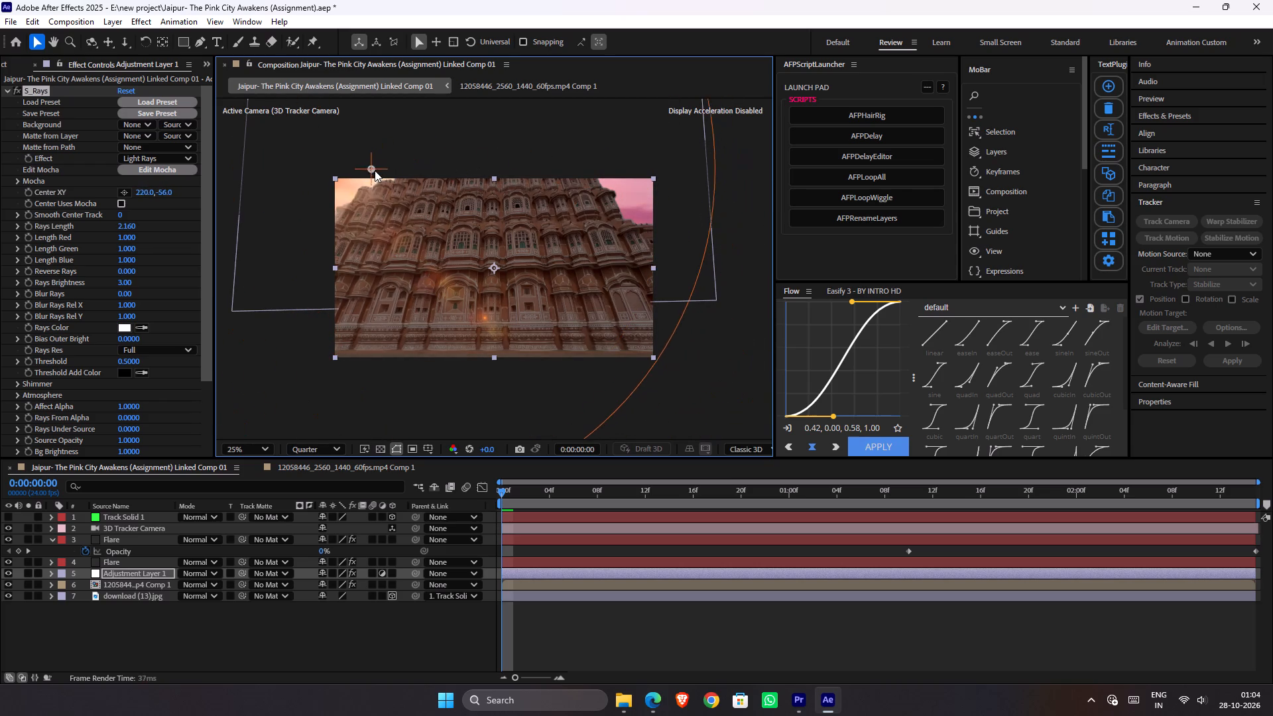
left_click_drag(375, 170, 353, 195)
left_click(676, 634)
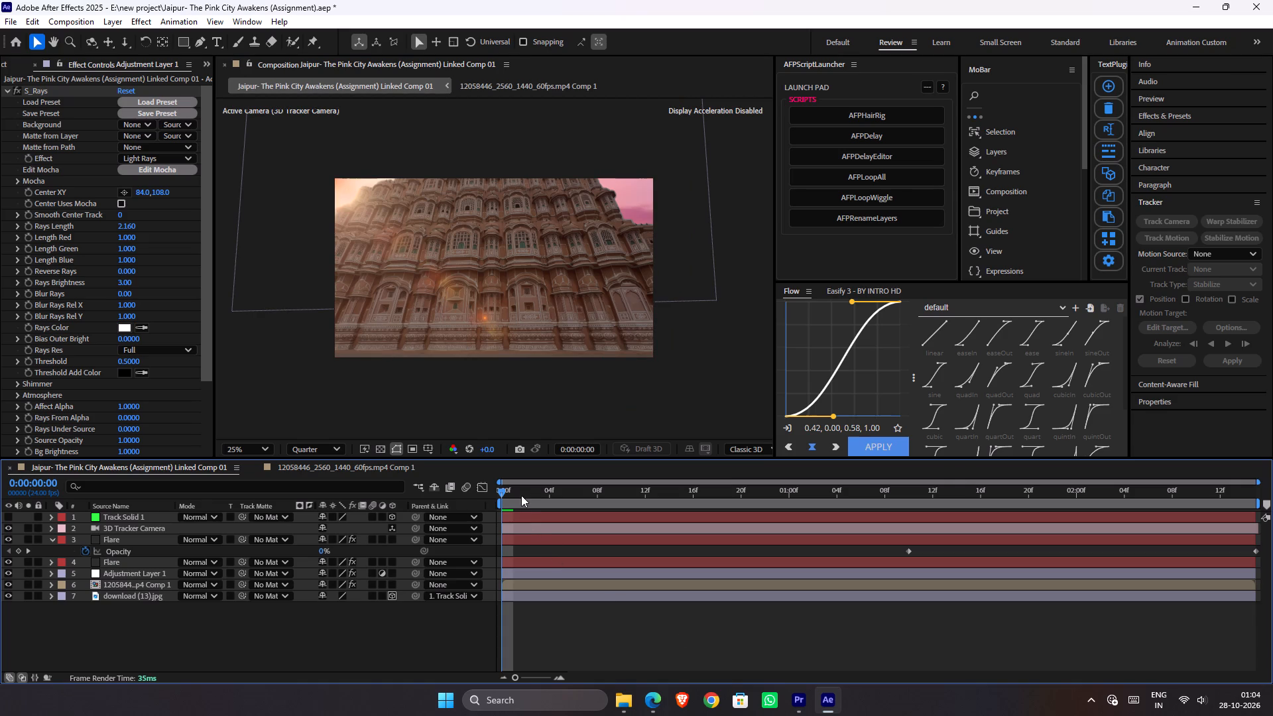
Preview the composite from the first frame to check the light rays in motion.
left_click_drag(520, 493, 414, 492)
key("space")
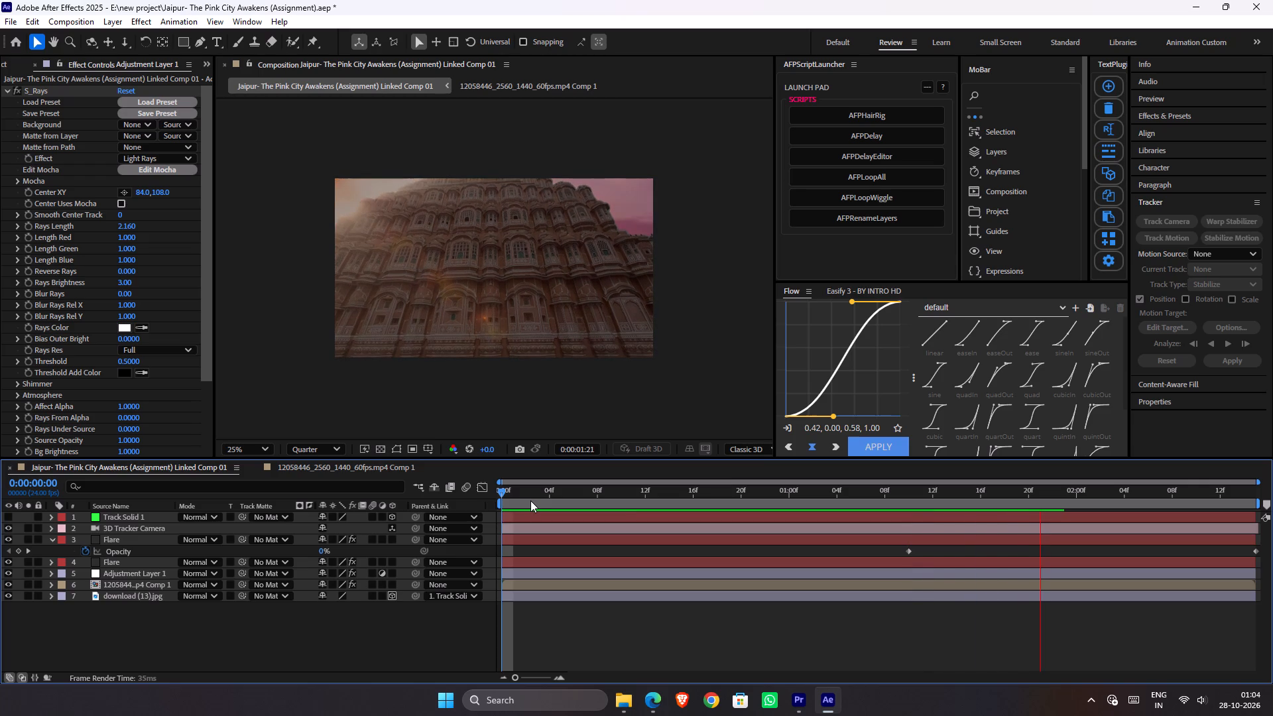
key("space")
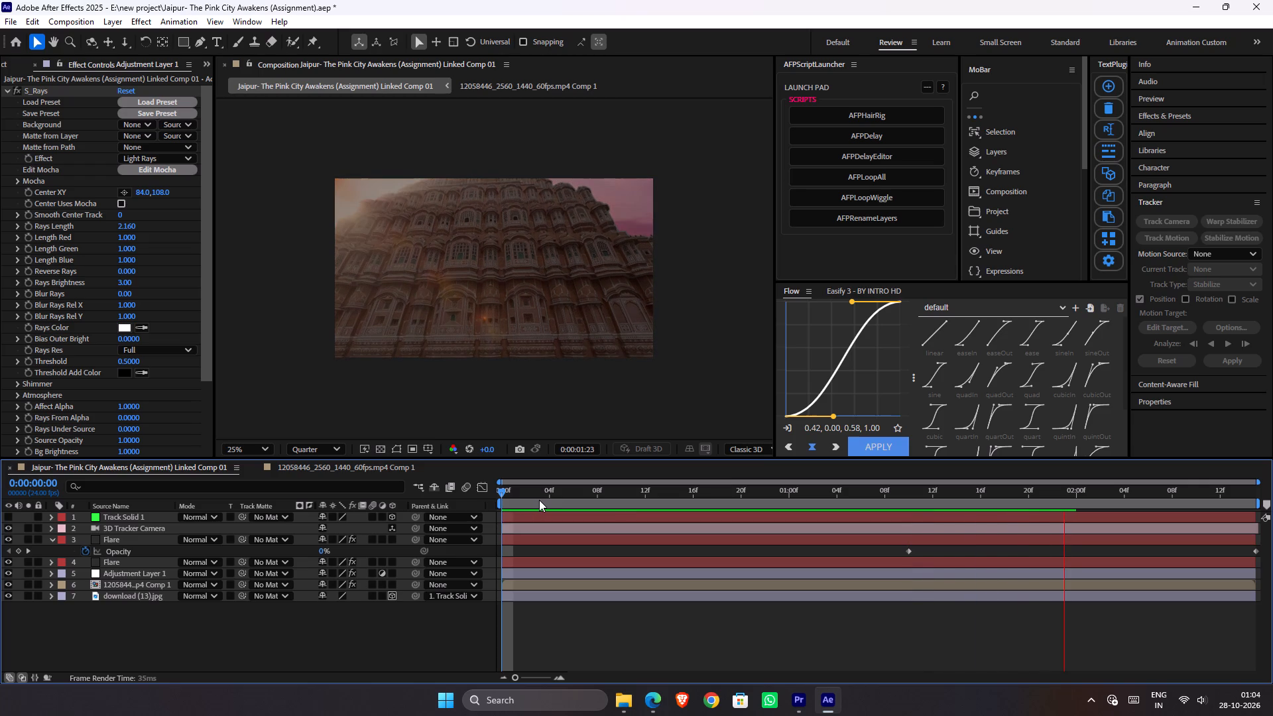
left_click(703, 394)
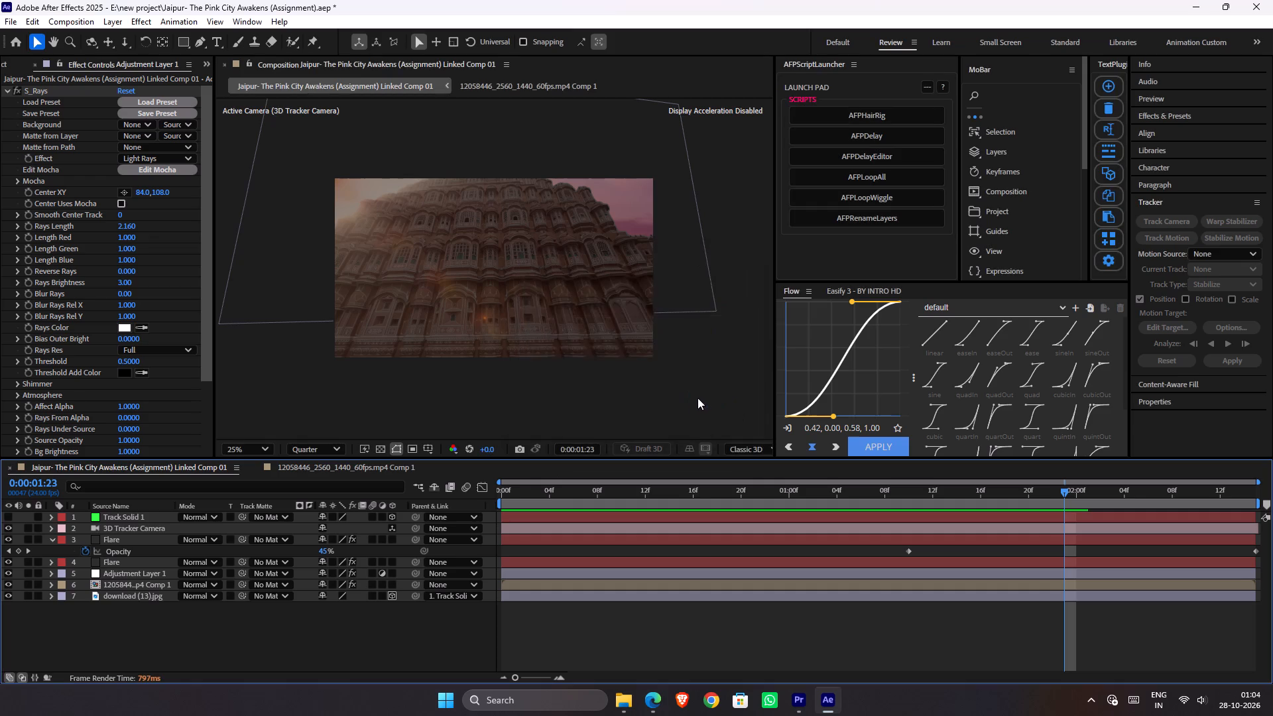
Save the project.
key("ctrl+s")
Replay the composite from the first frame to review the combined rays, flares and sky.
left_click_drag(571, 493, 419, 509)
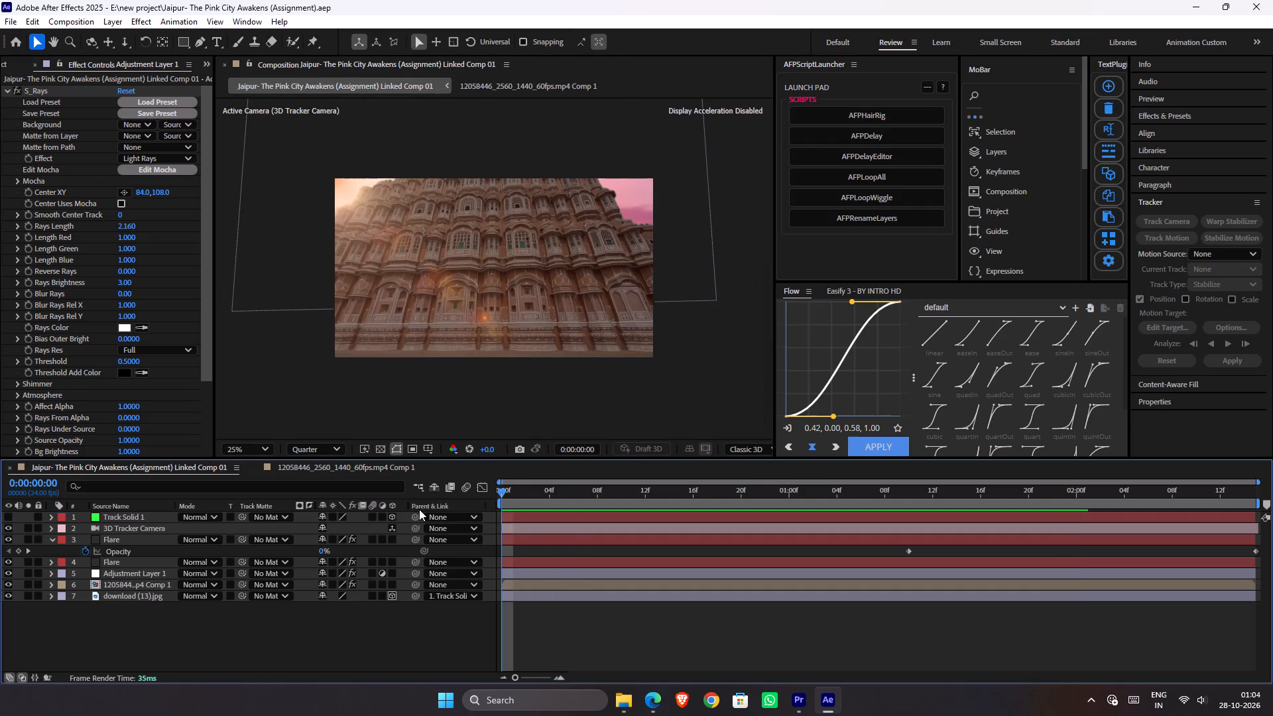
key("space")
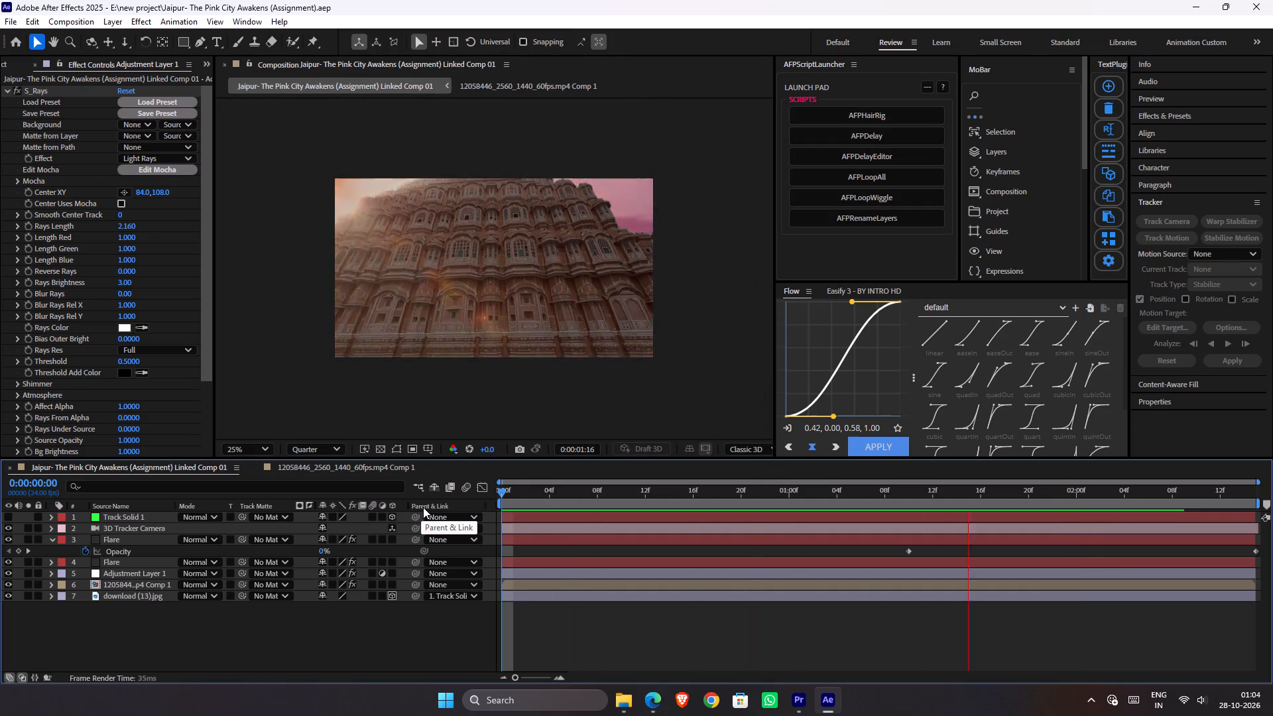
key("space")
left_click_drag(527, 496, 370, 507)
key("space")
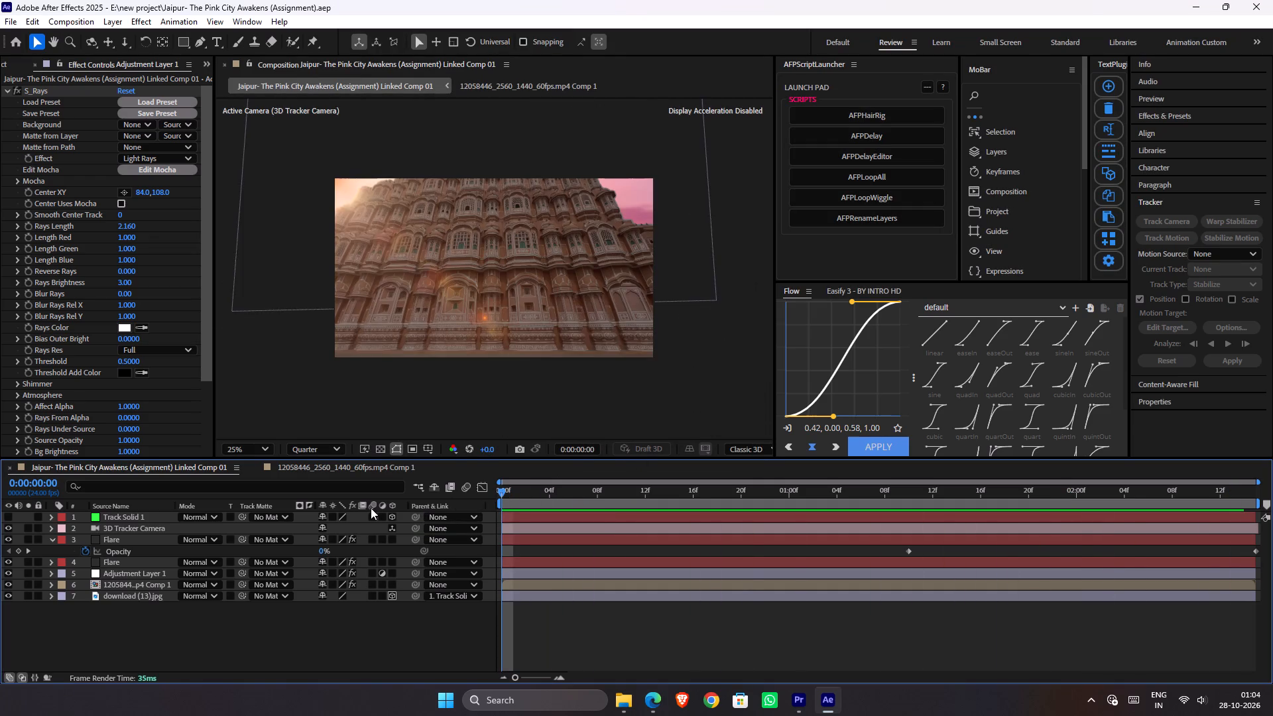
key("space")
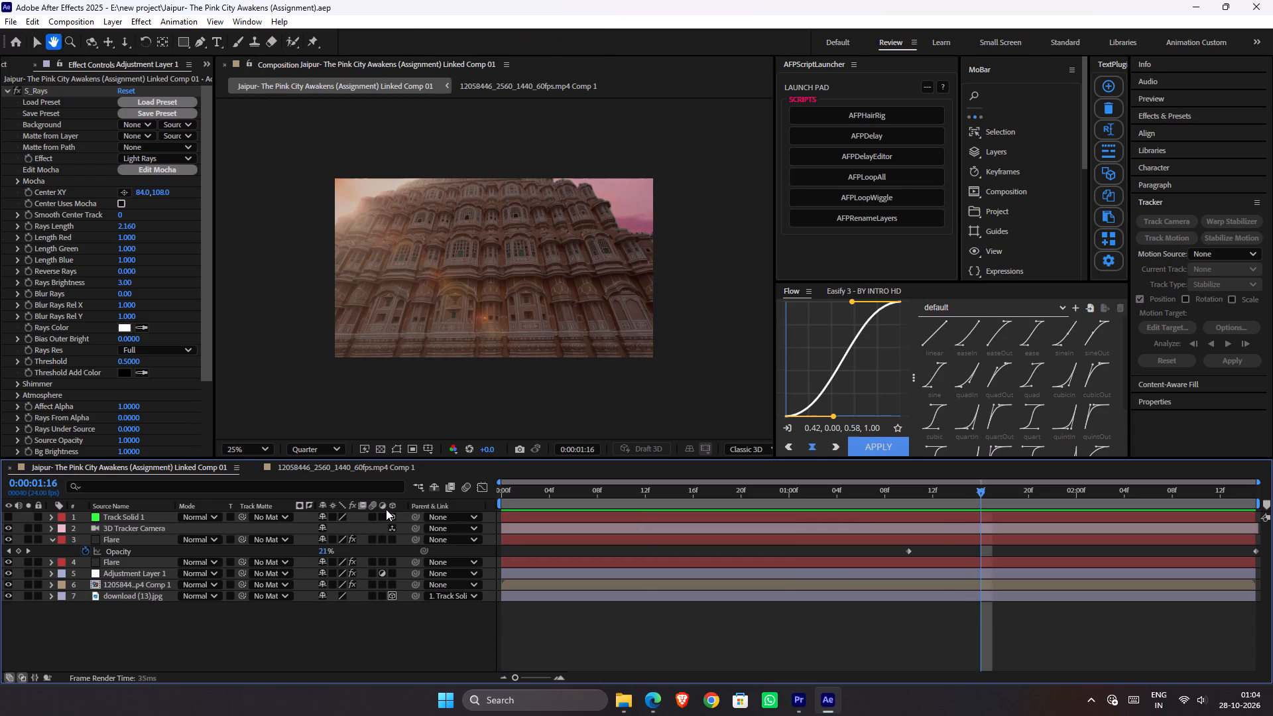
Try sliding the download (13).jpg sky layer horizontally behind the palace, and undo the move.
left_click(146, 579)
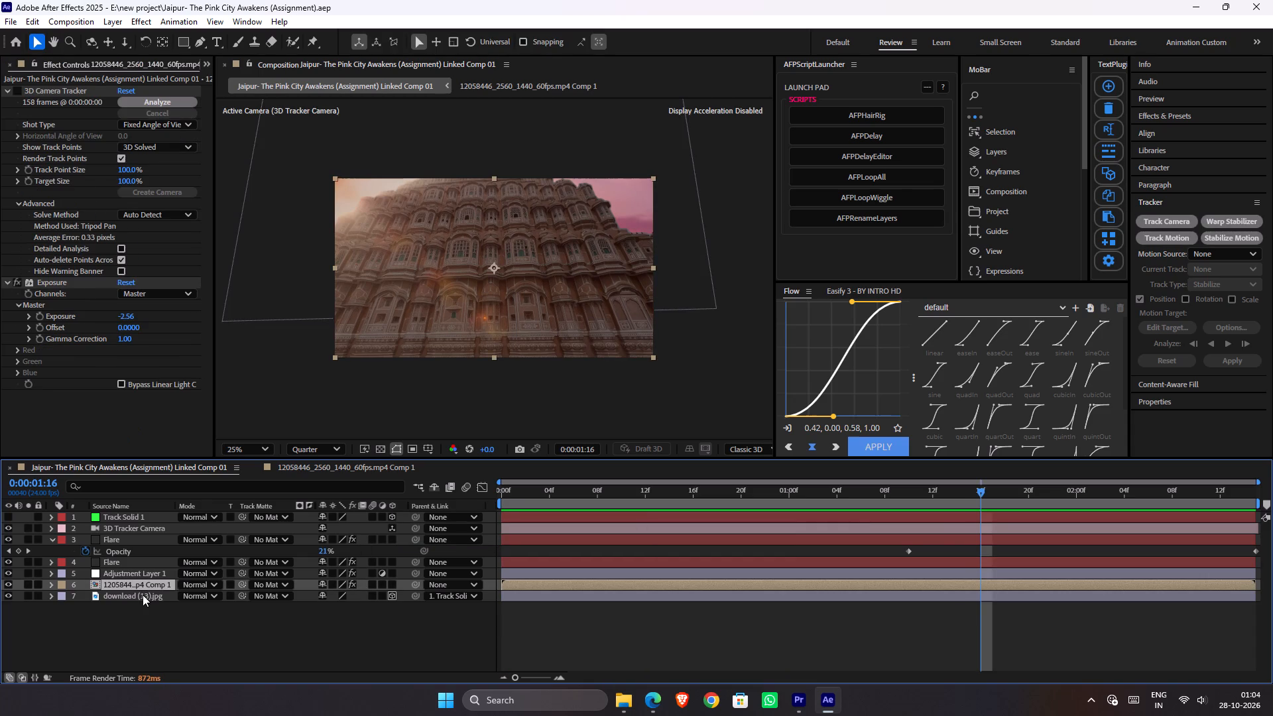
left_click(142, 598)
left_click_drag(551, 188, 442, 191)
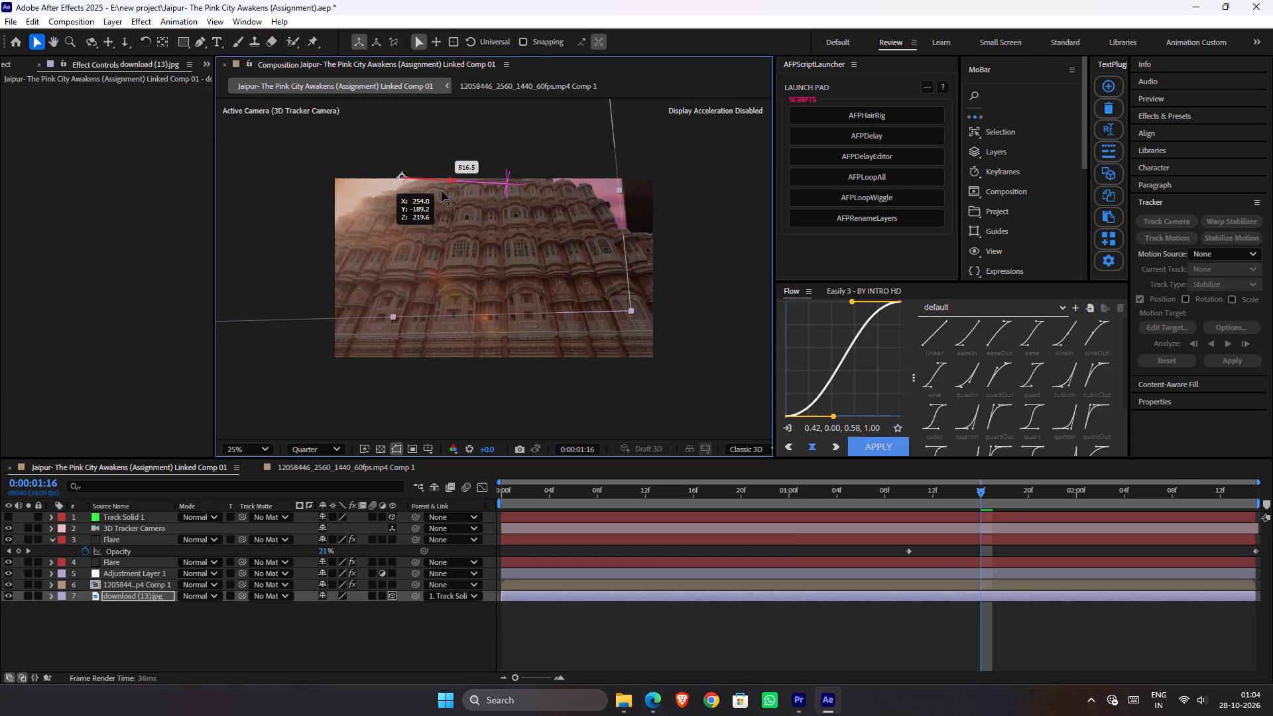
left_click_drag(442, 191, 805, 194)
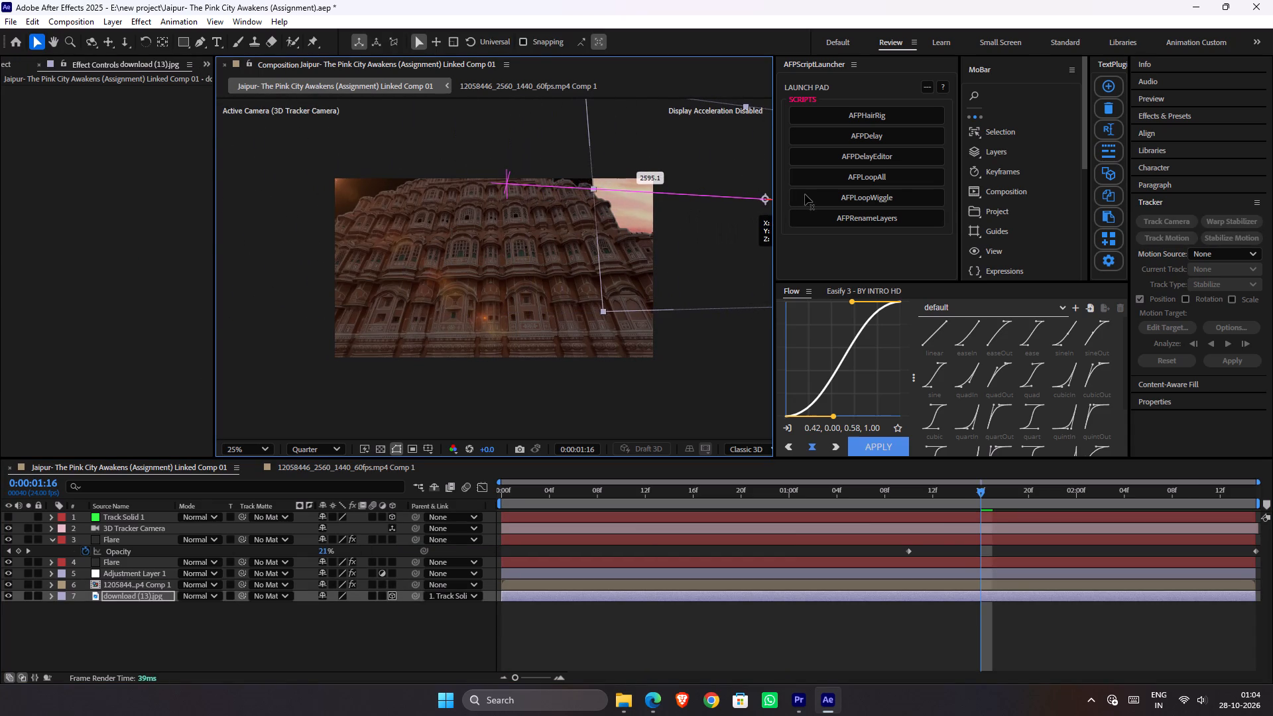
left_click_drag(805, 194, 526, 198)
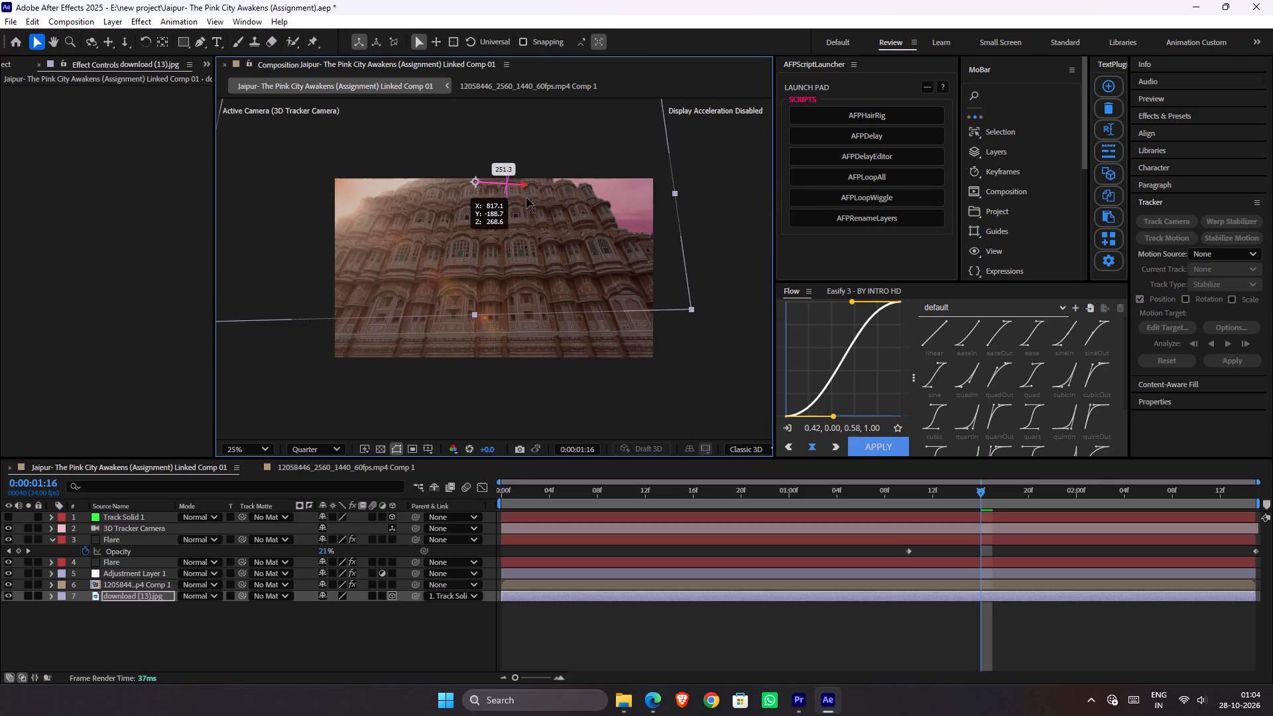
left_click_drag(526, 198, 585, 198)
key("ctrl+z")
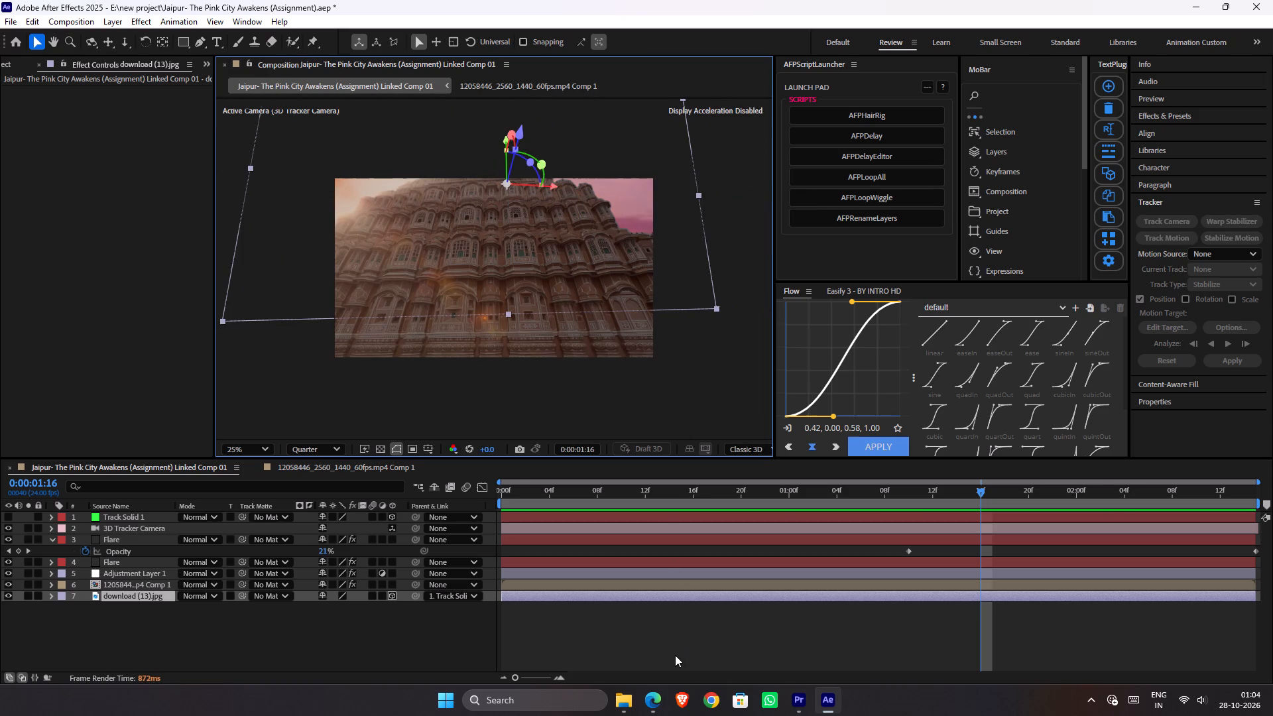
Move the playhead back to 0:00:01:02, collapse the Flare layer's opacity property, and save the project.
left_click(675, 655)
left_click_drag(685, 497, 810, 482)
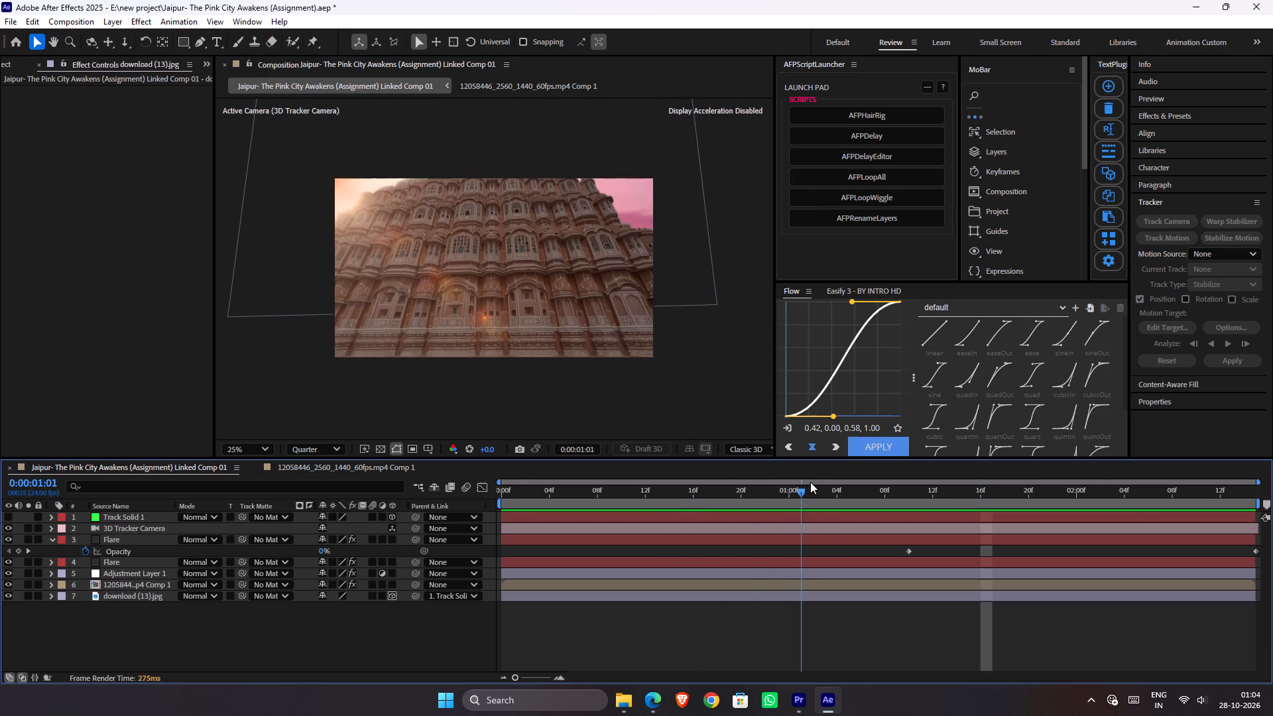
left_click_drag(810, 482, 814, 481)
key("s")
key("s")
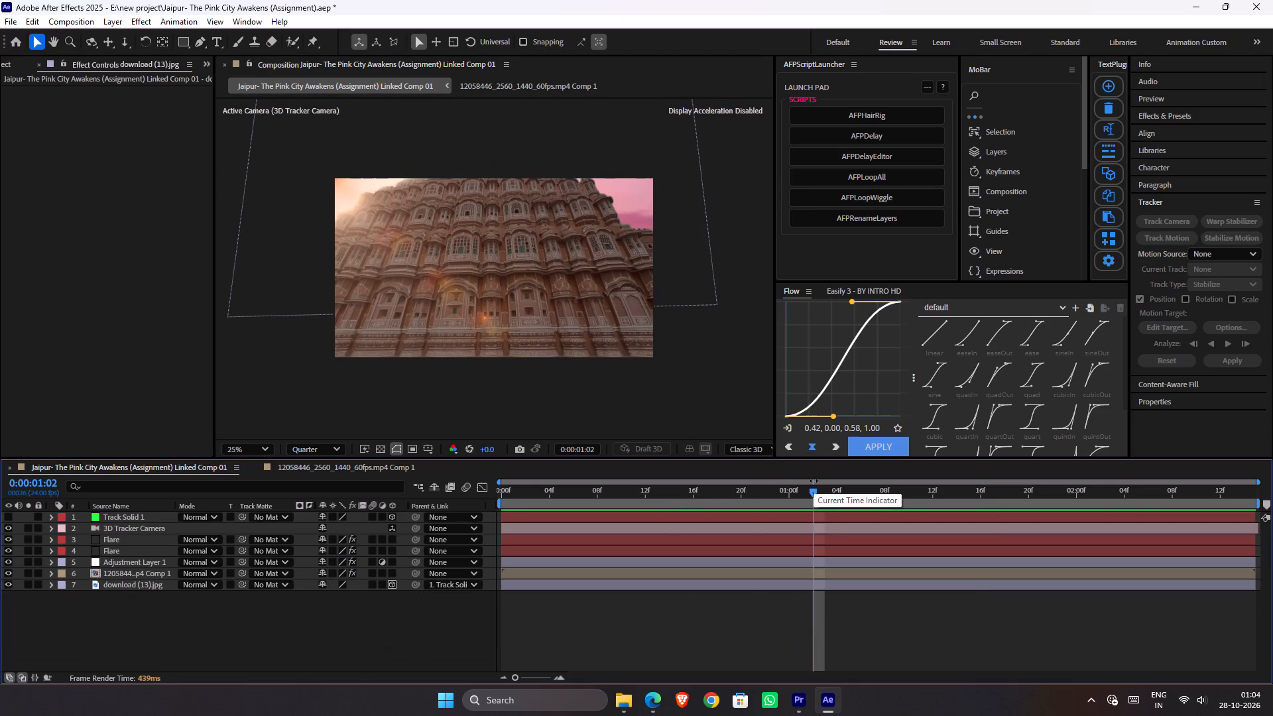
key("ctrl+s")
left_click(374, 626)
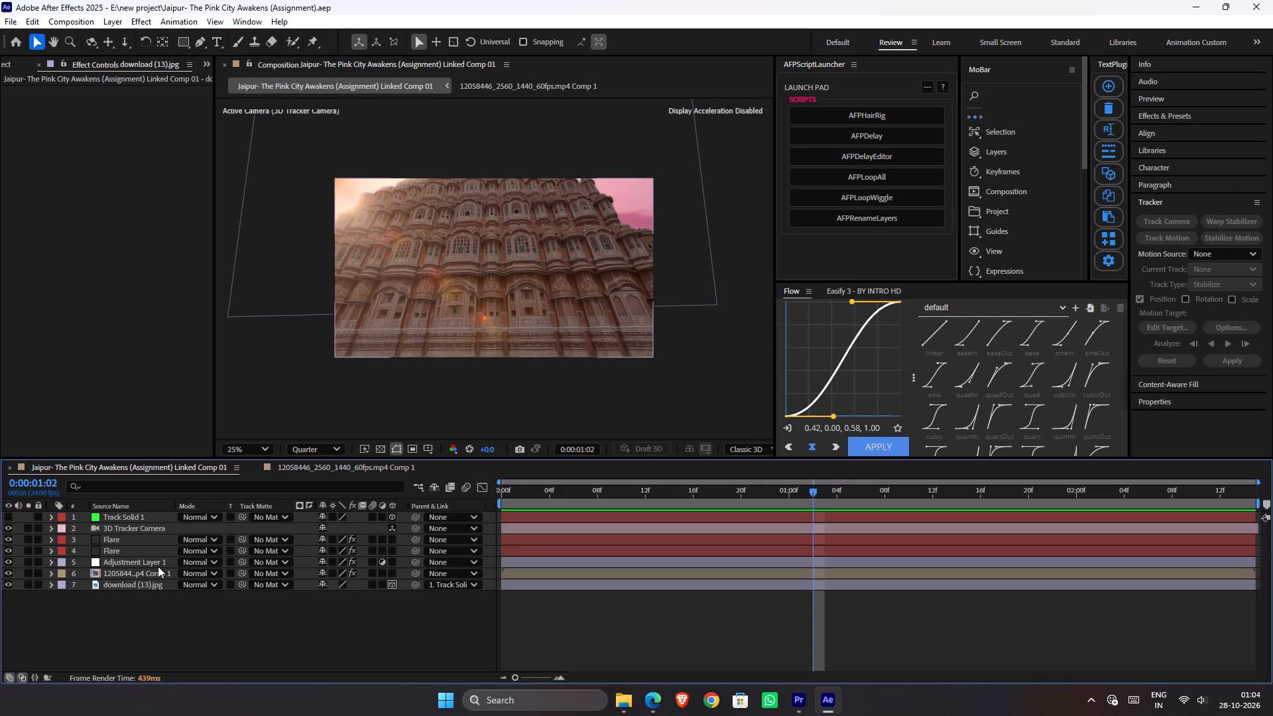
Apply the Hue/Saturation effect to the download (13).jpg sky layer.
left_click(158, 566)
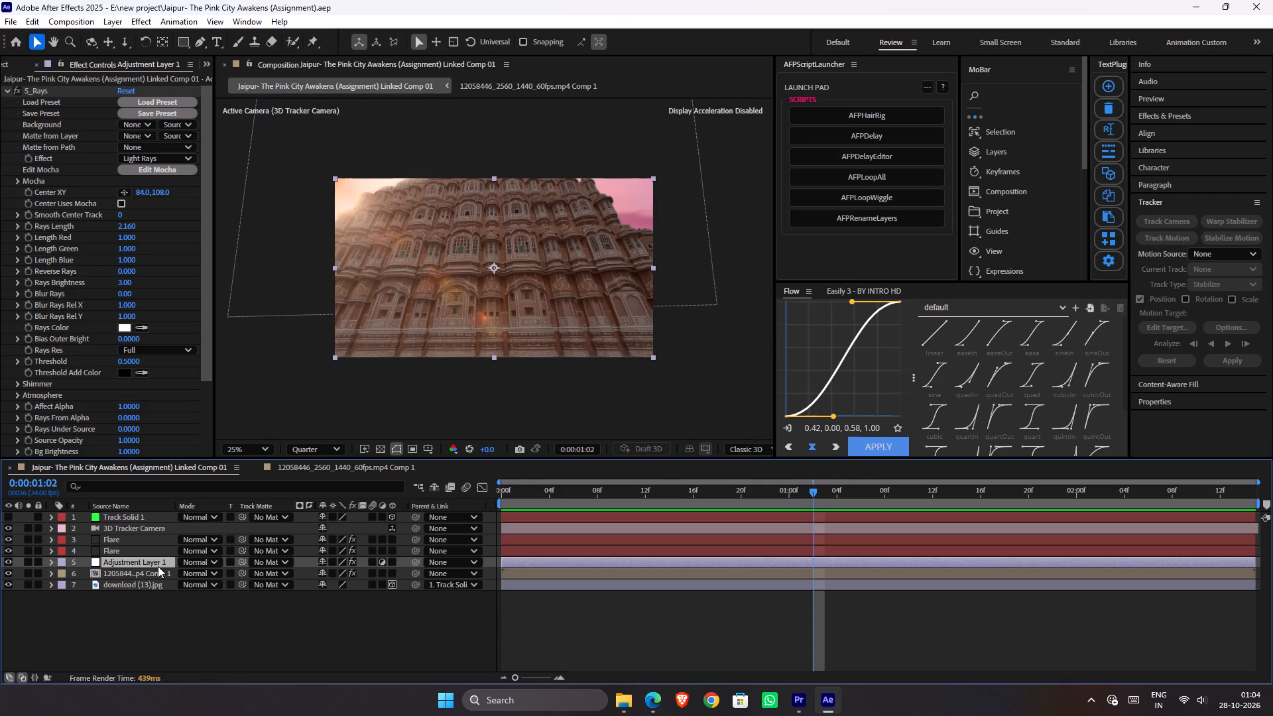
left_click(157, 571)
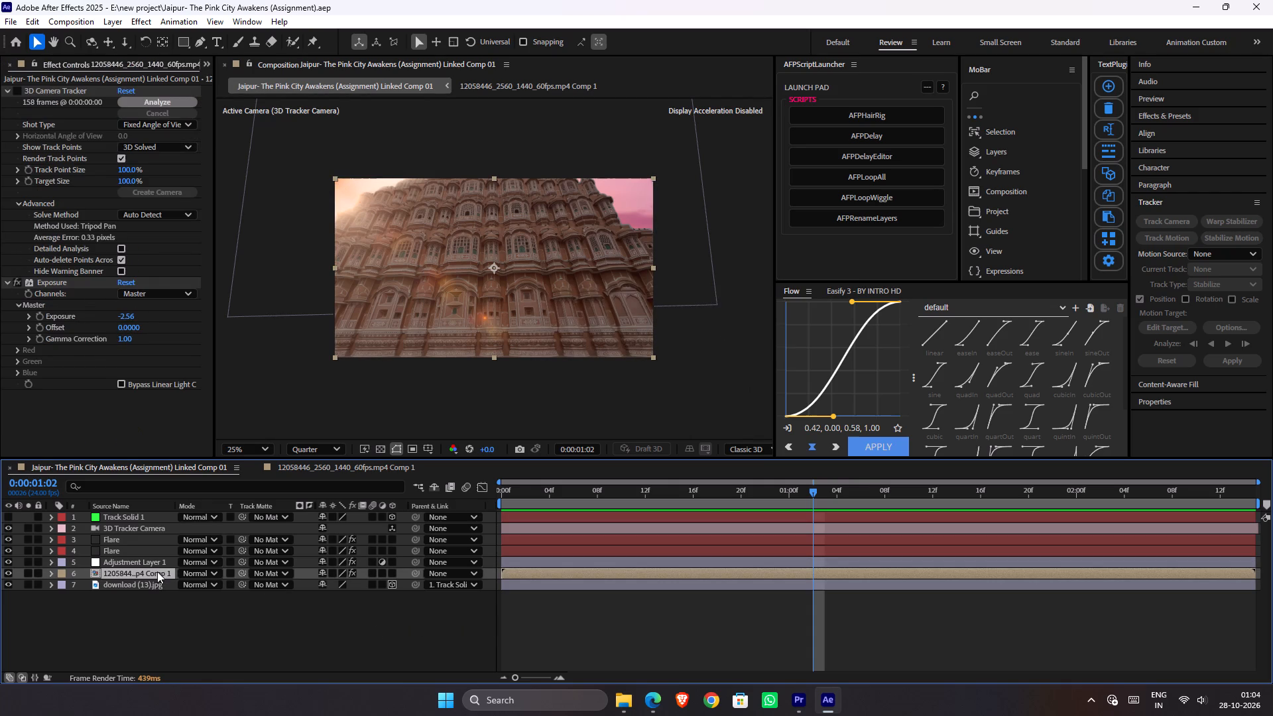
left_click(157, 587)
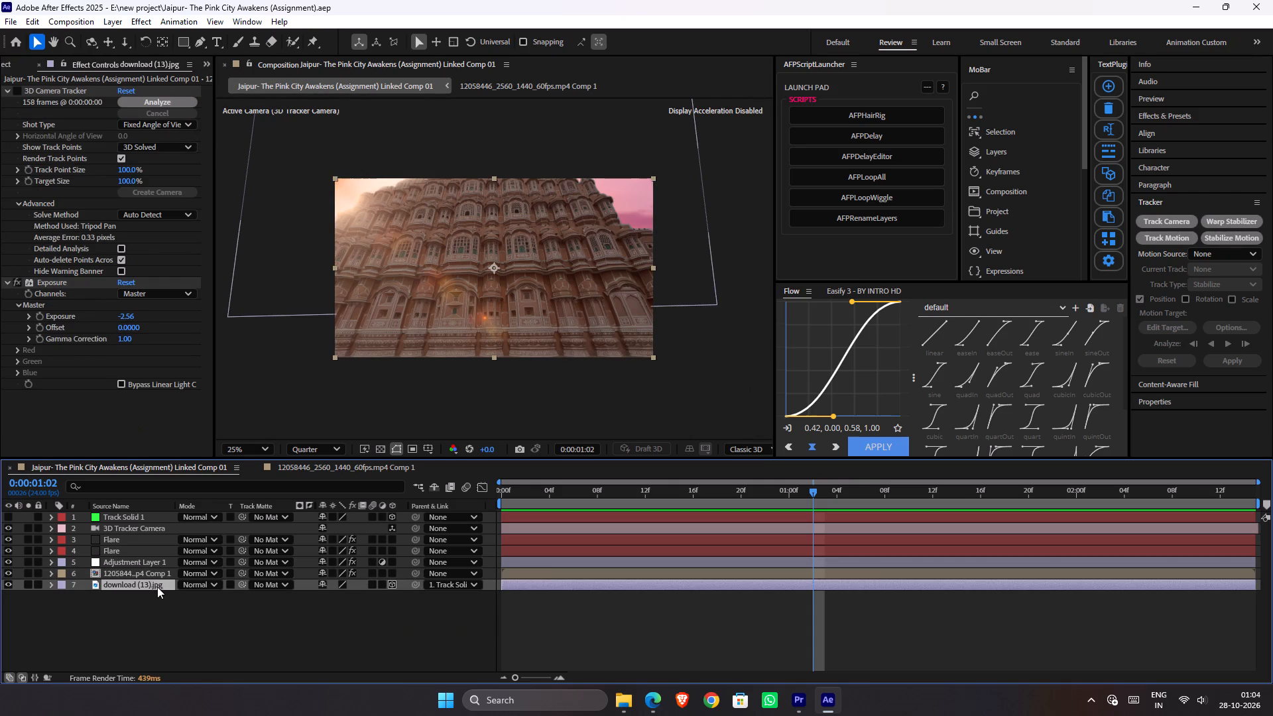
key("ctrl+space")
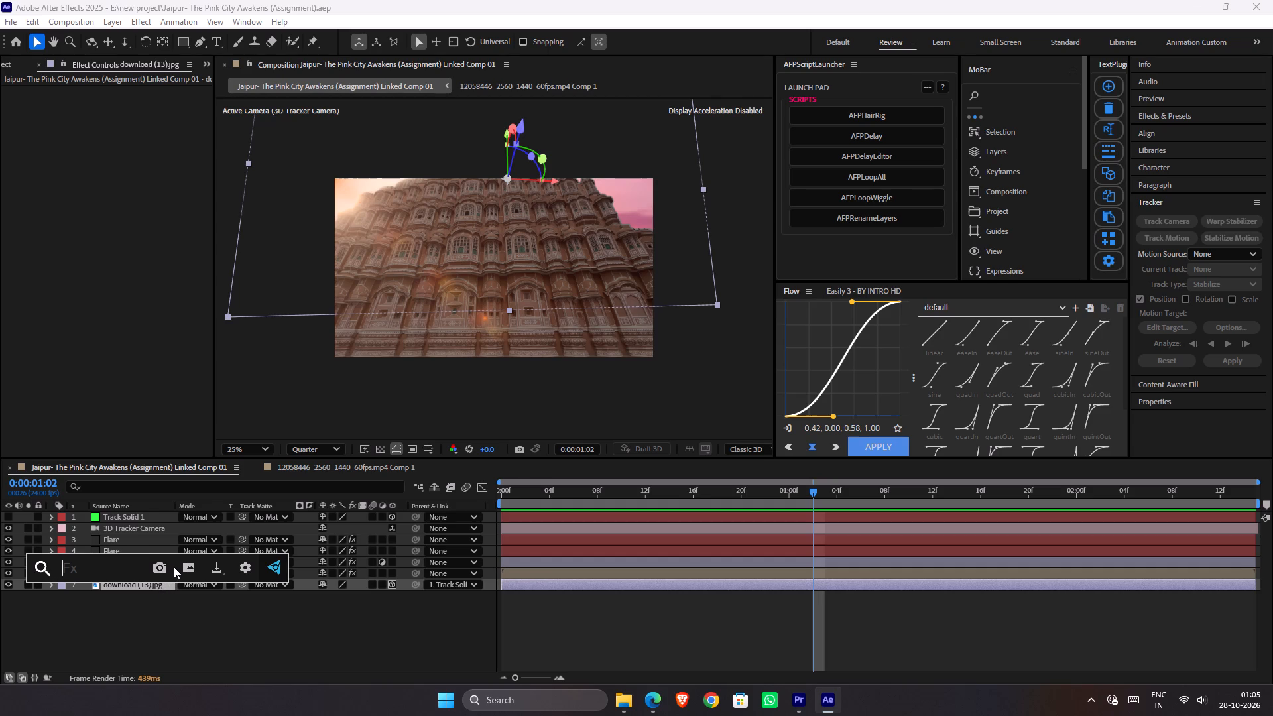
key("s")
type("atur")
left_click(144, 562)
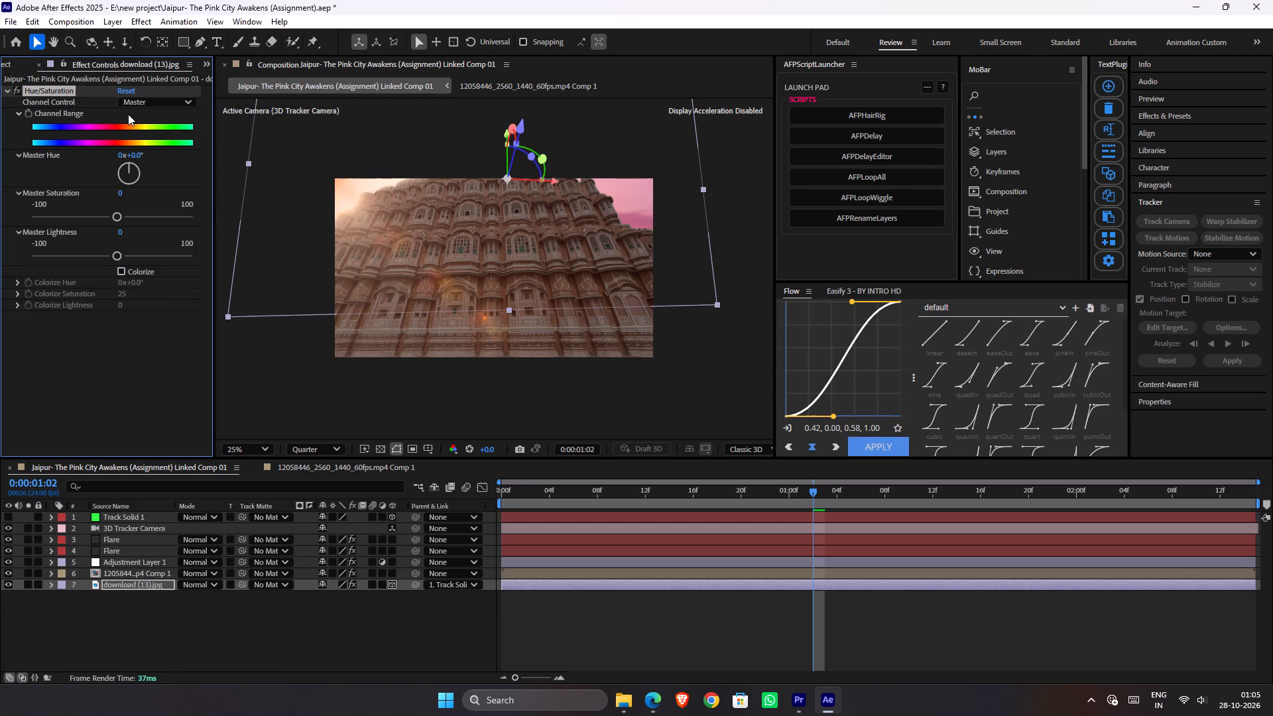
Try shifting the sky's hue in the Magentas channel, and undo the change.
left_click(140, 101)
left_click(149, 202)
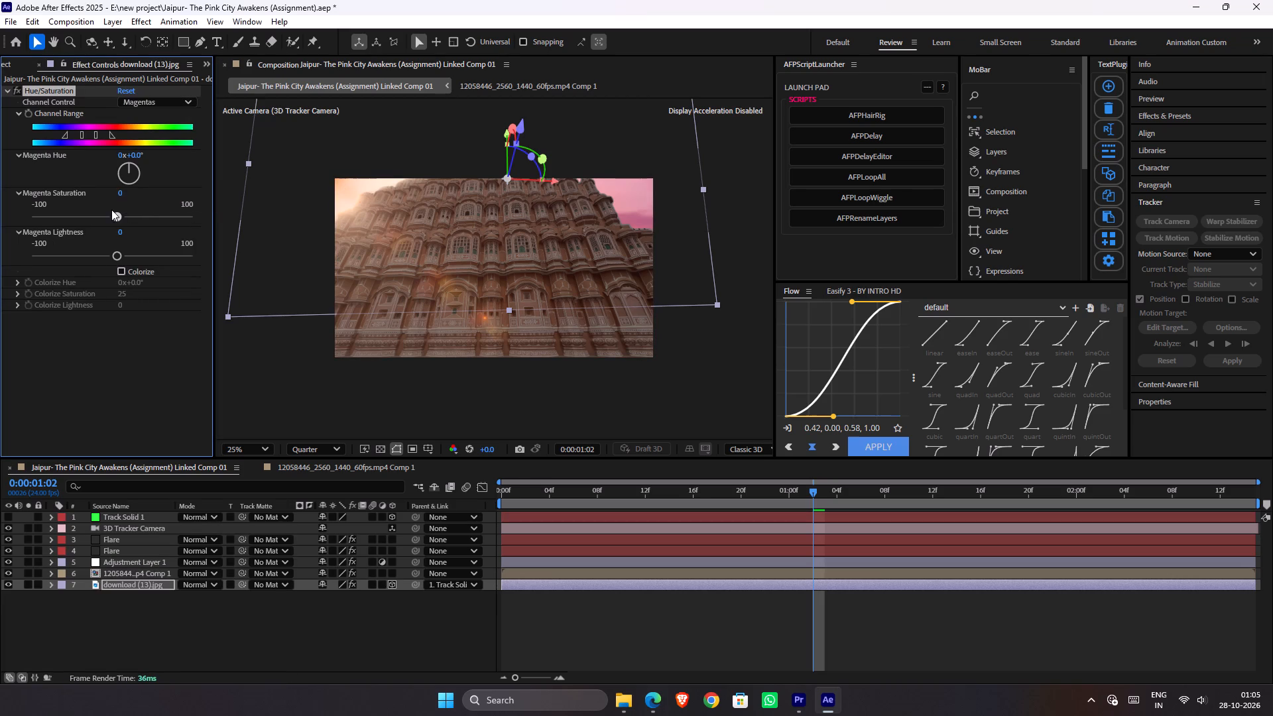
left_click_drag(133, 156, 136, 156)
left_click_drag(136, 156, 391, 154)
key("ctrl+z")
Switch the sky's Hue/Saturation channel to Reds and shift the Red Hue to about +36°.
left_click(166, 101)
left_click(163, 128)
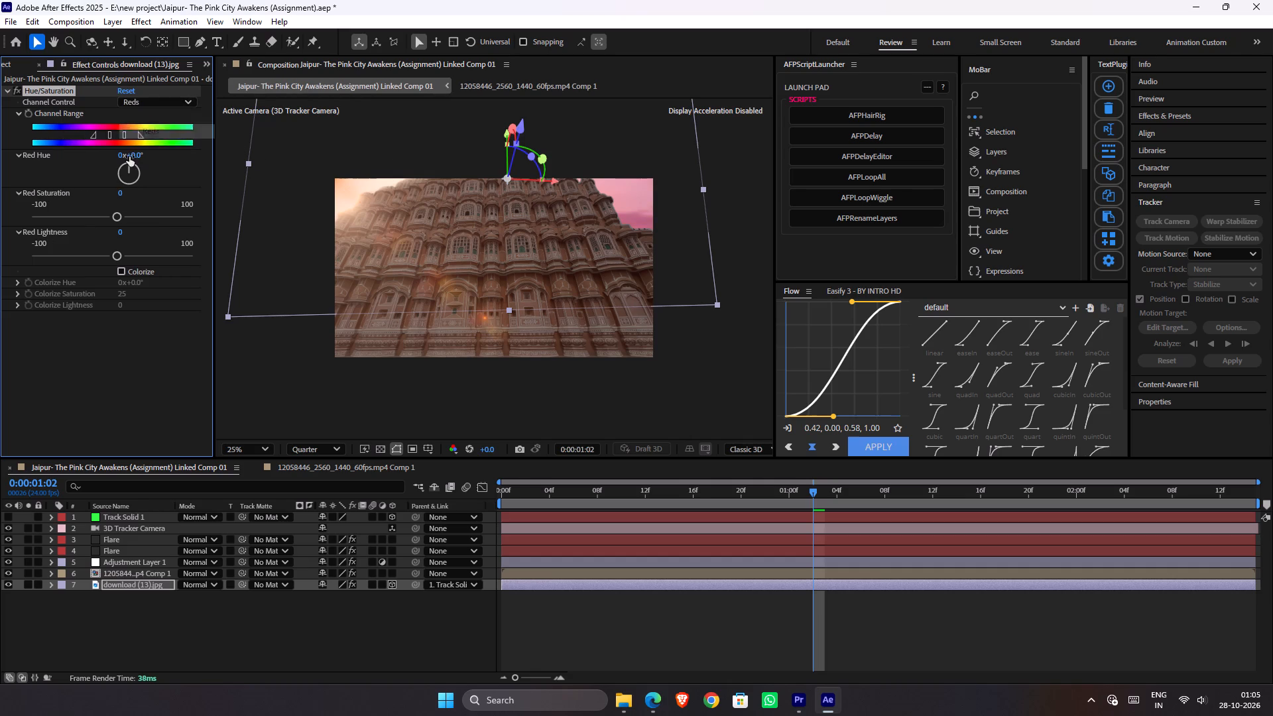
left_click_drag(136, 155, 173, 149)
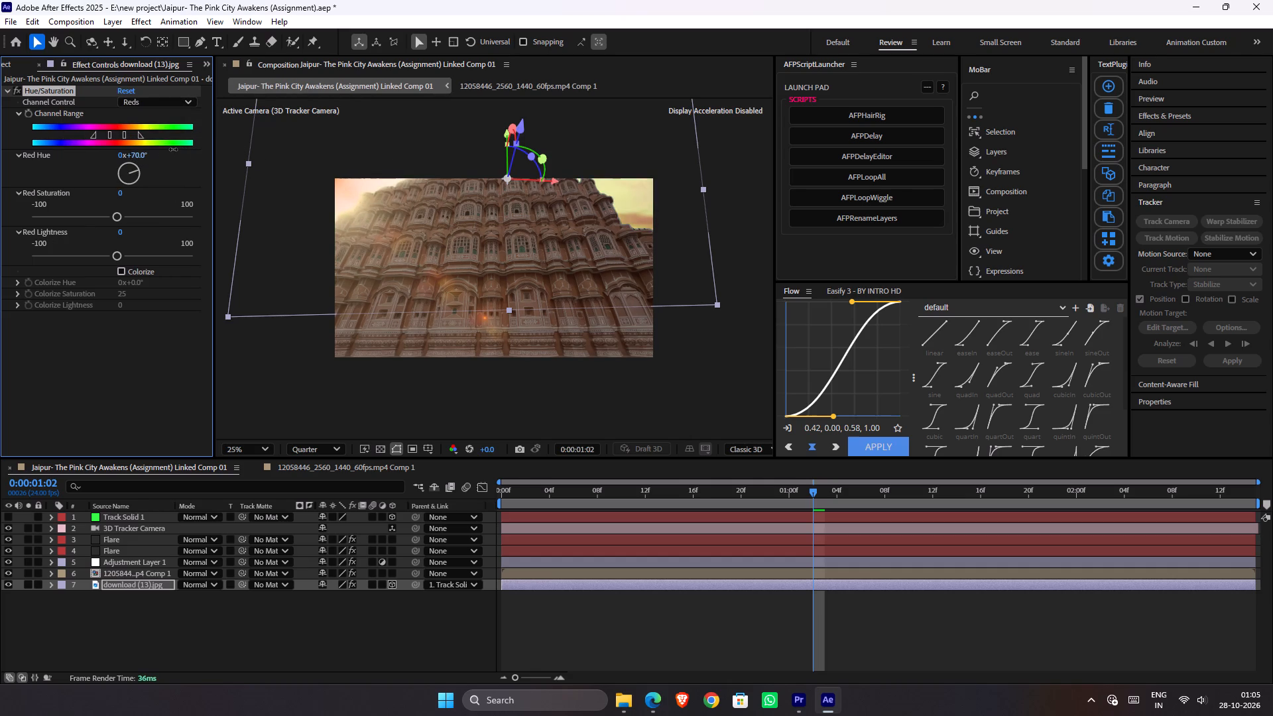
left_click_drag(173, 149, 269, 142)
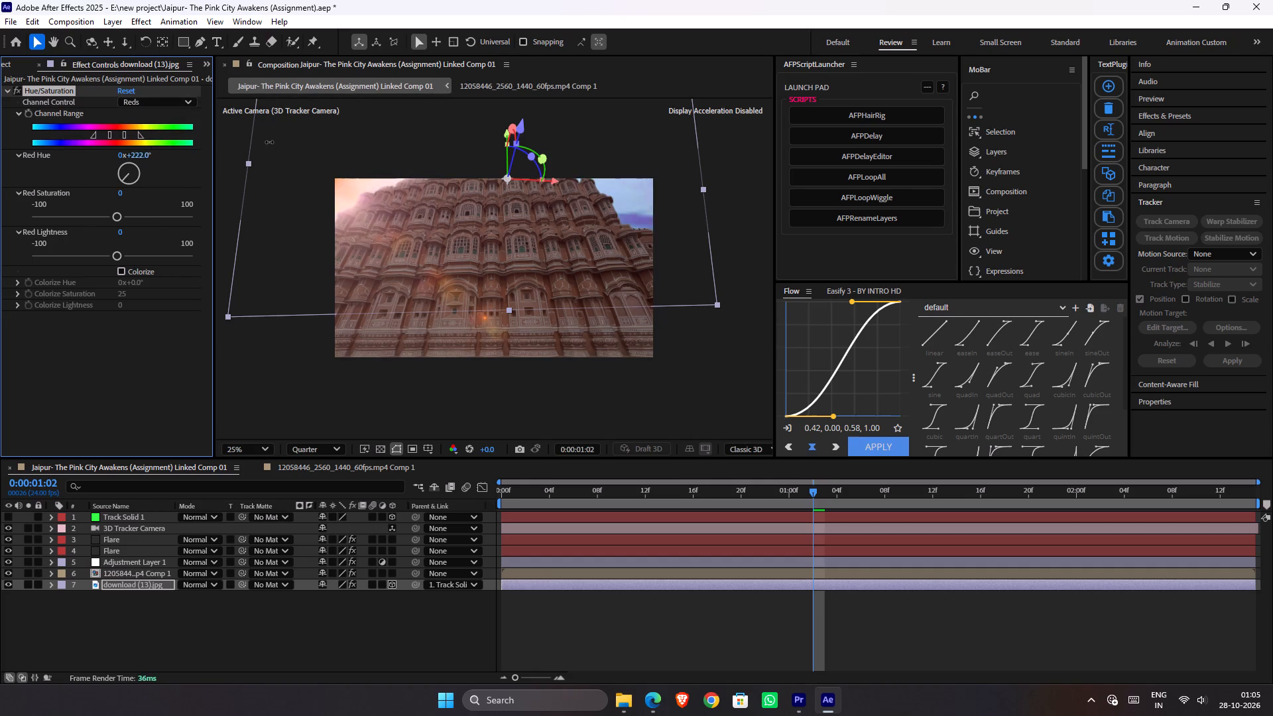
left_click_drag(269, 142, 170, 141)
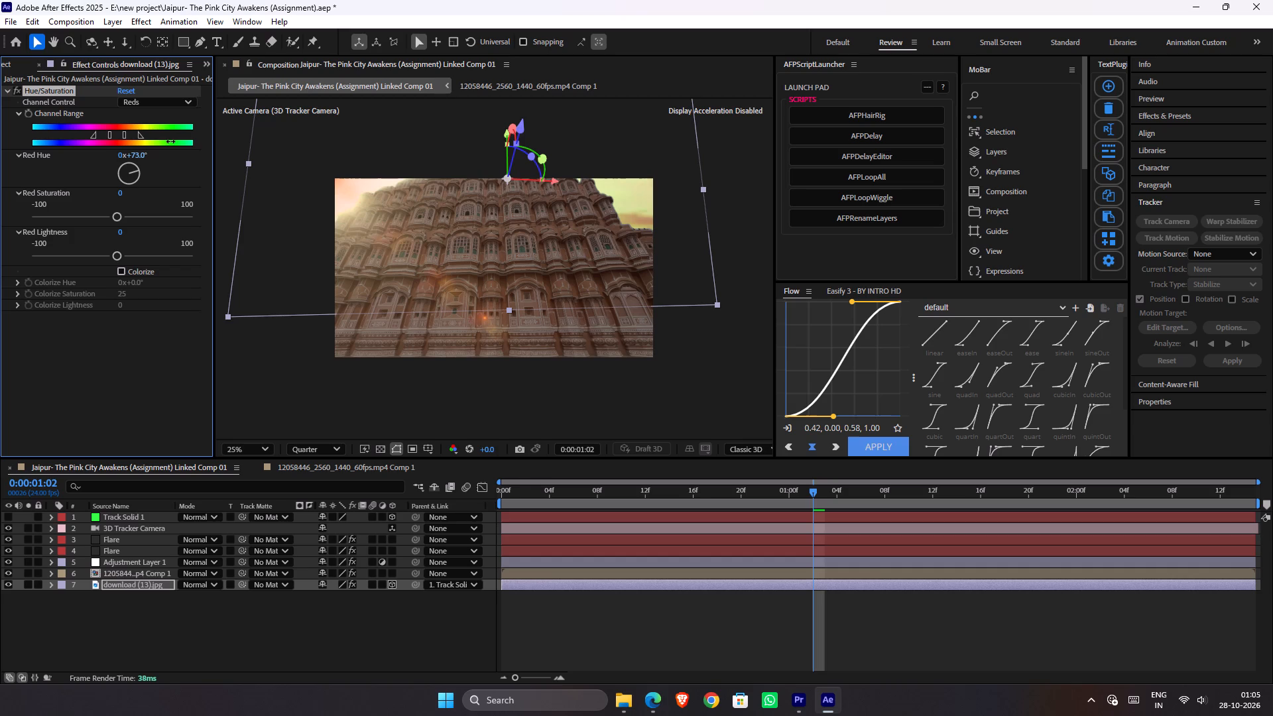
left_click_drag(170, 141, 164, 142)
left_click_drag(164, 142, 135, 150)
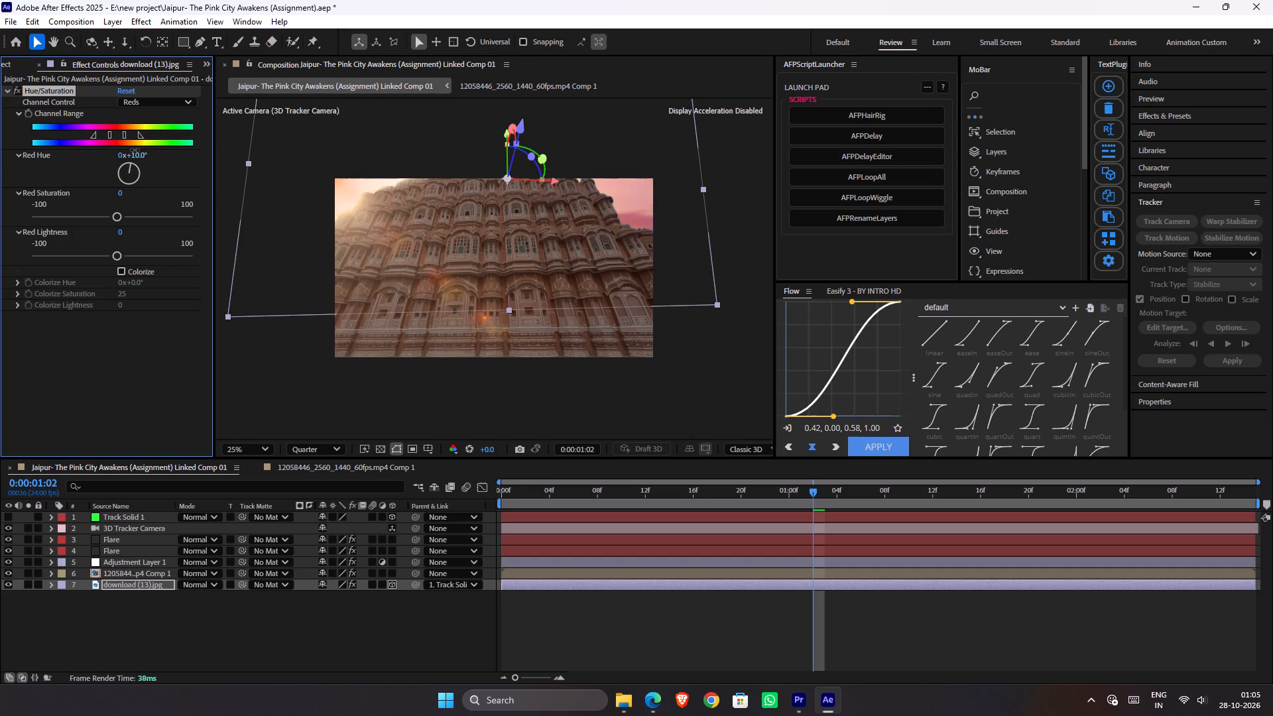
left_click_drag(135, 150, 133, 153)
left_click_drag(133, 153, 153, 150)
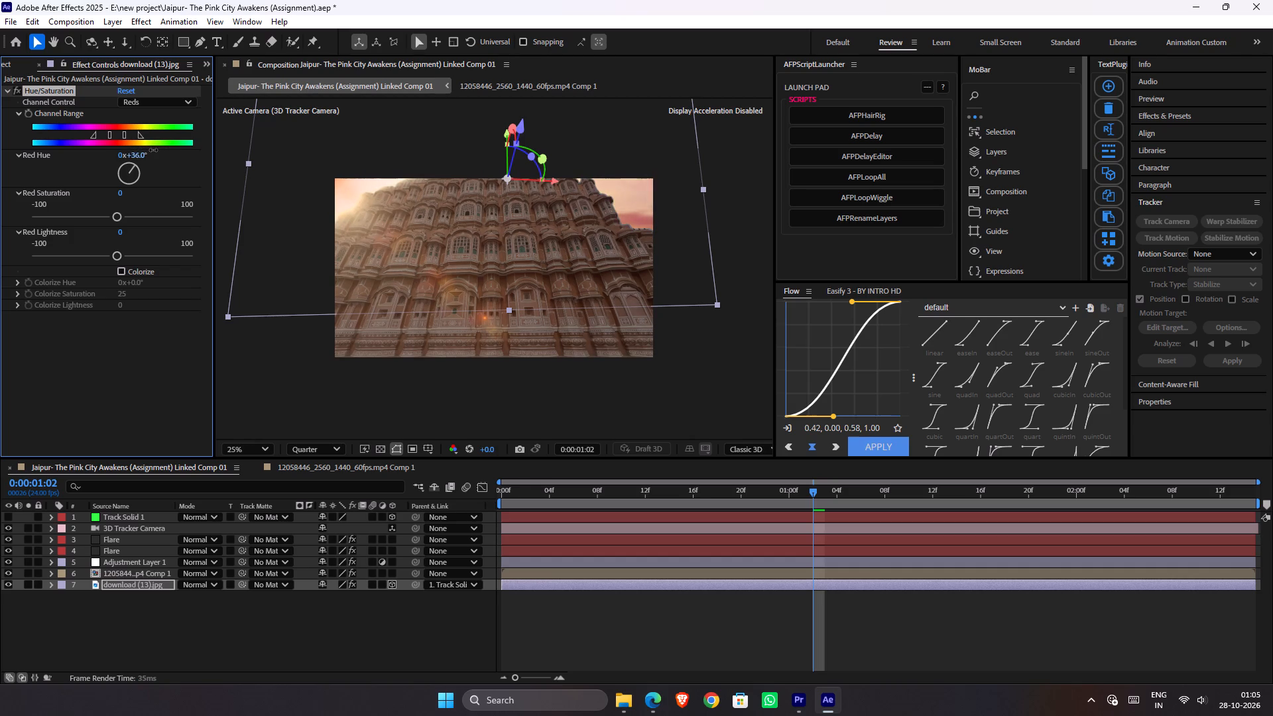
left_click_drag(153, 150, 154, 150)
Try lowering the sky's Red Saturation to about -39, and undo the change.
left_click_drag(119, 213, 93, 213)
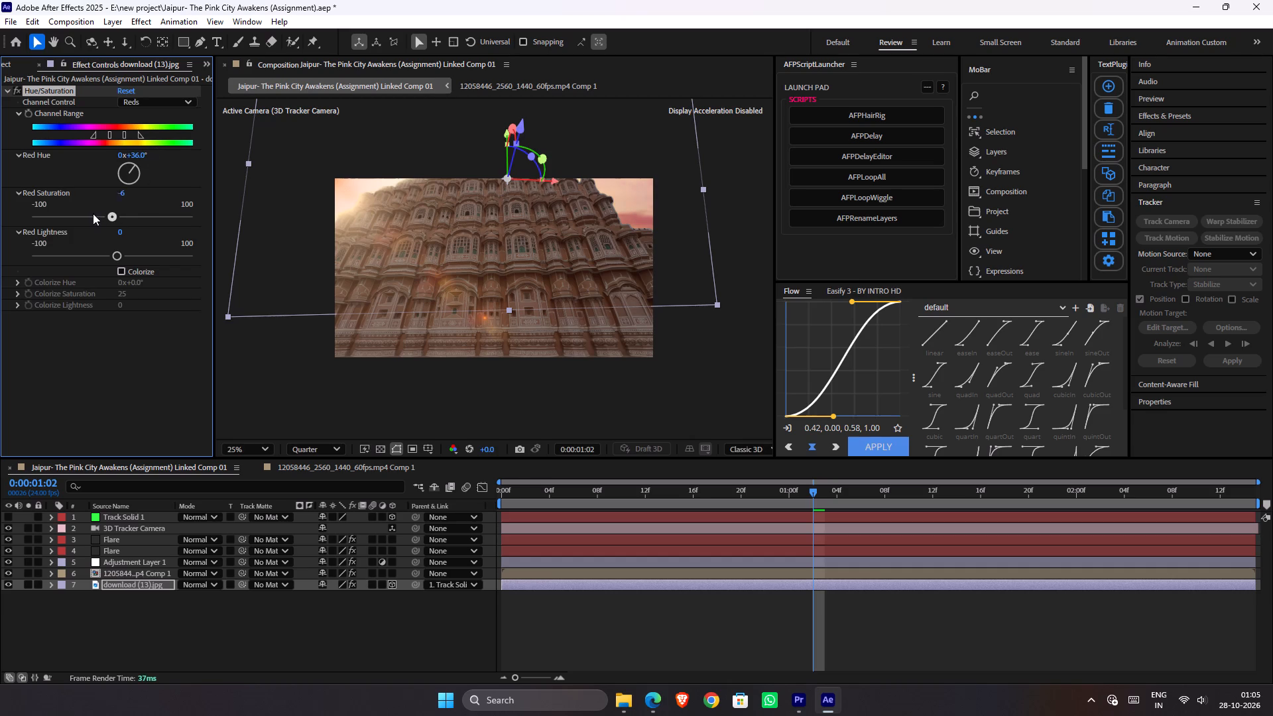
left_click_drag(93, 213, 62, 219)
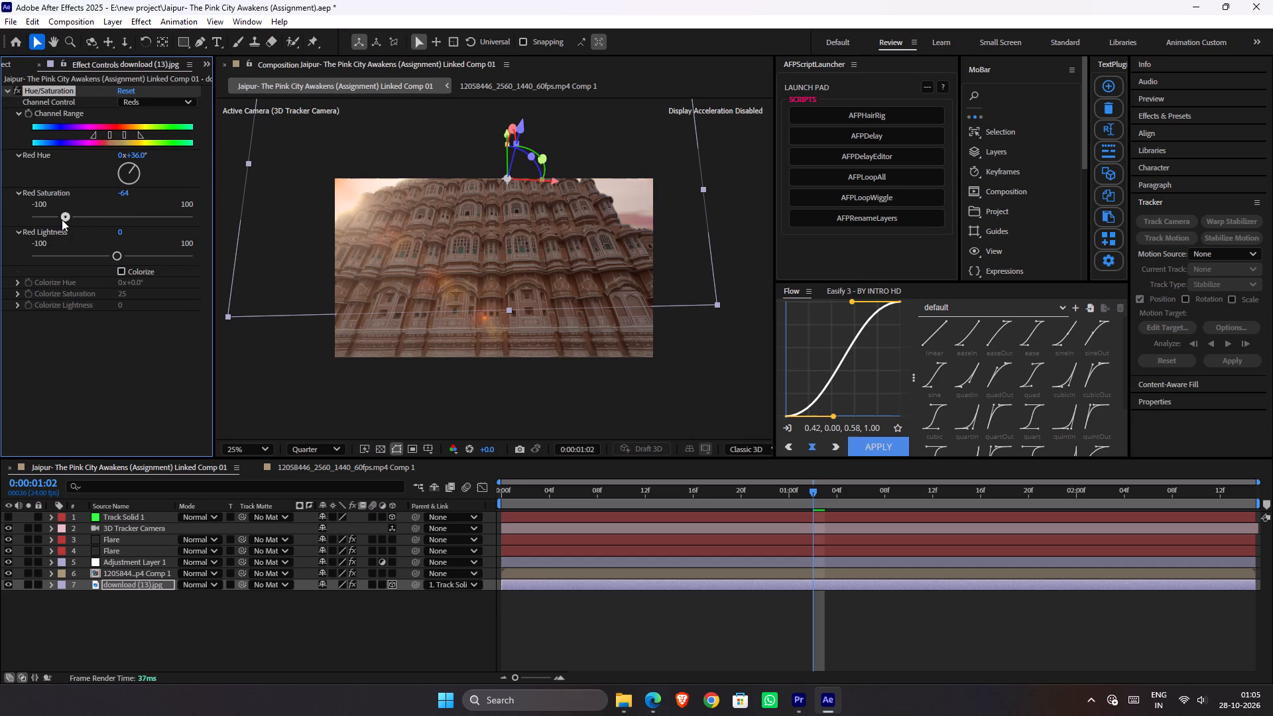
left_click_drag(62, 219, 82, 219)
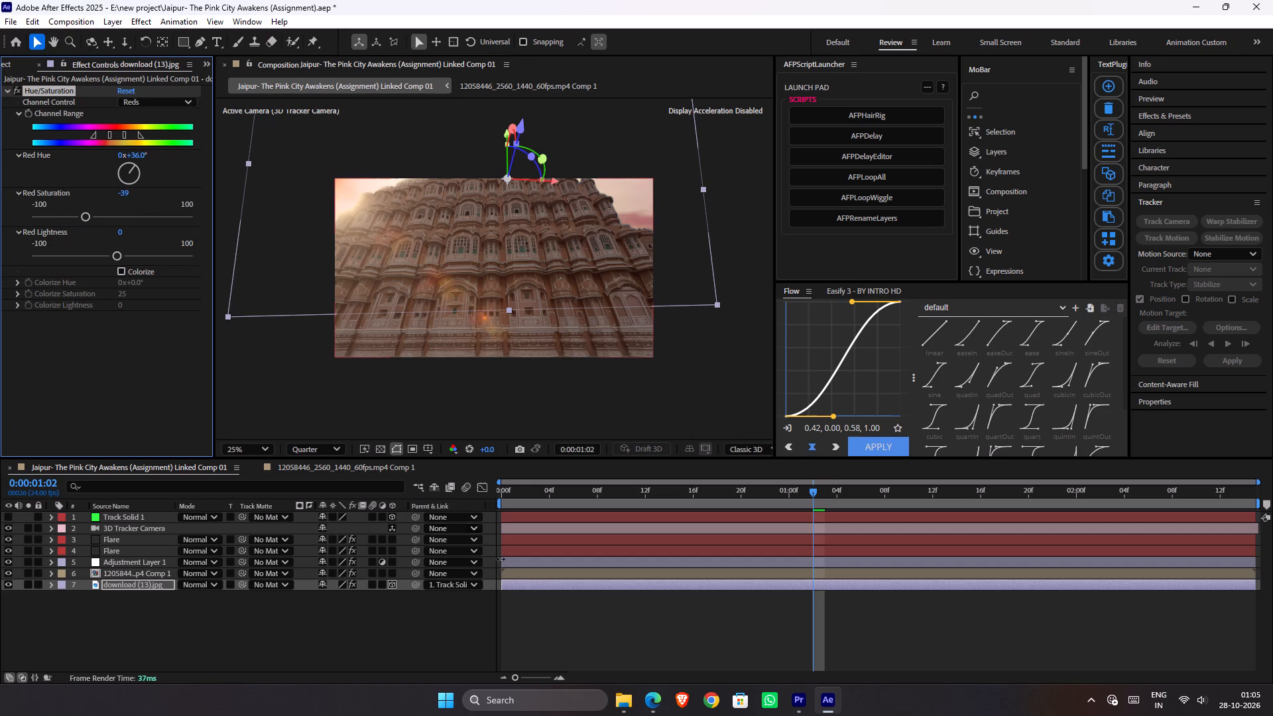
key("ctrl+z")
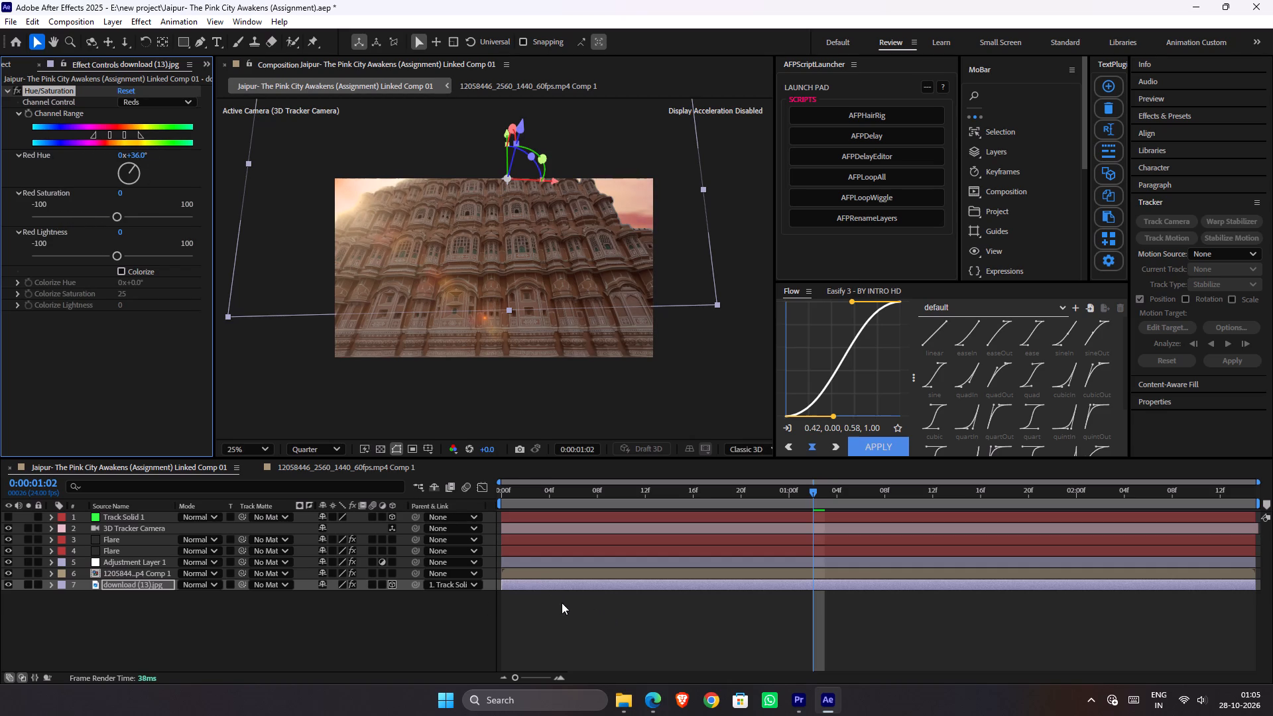
Duplicate Adjustment Layer 1 and remove the S_Rays effect from the upper copy.
left_click(166, 557)
key("ctrl+space")
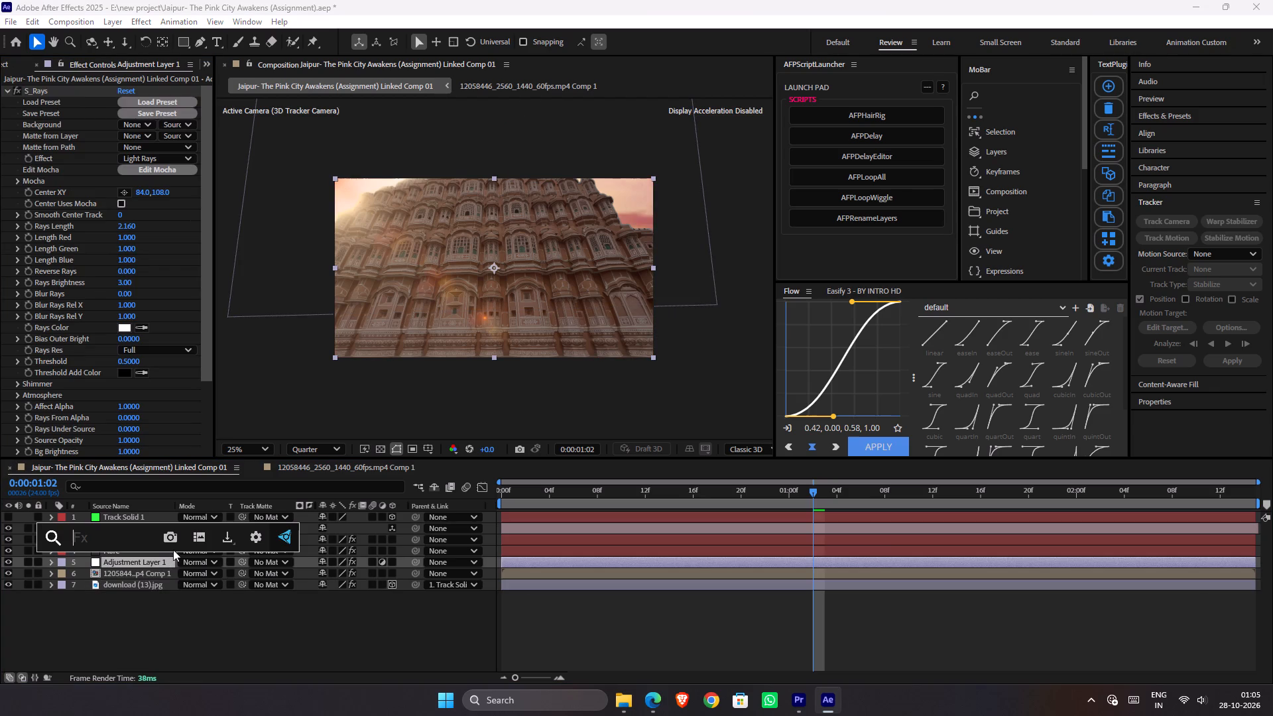
left_click(166, 563)
key("ctrl+d")
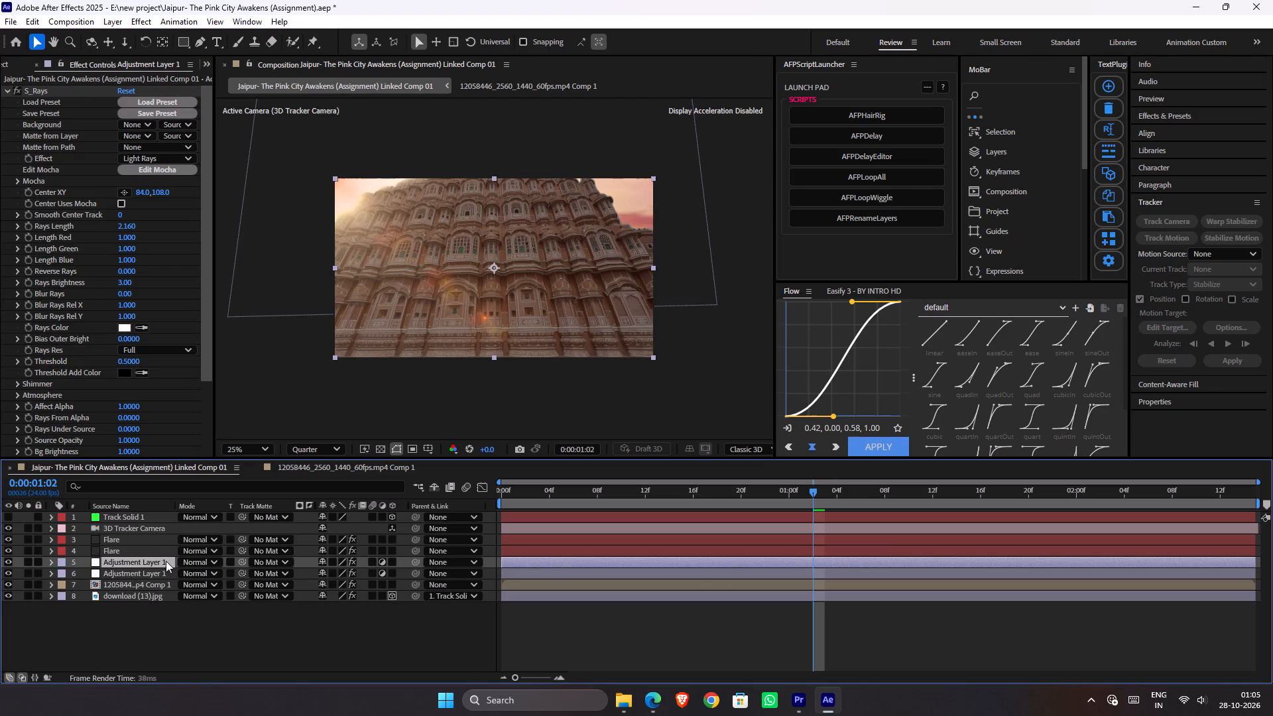
left_click(44, 90)
key("Delete")
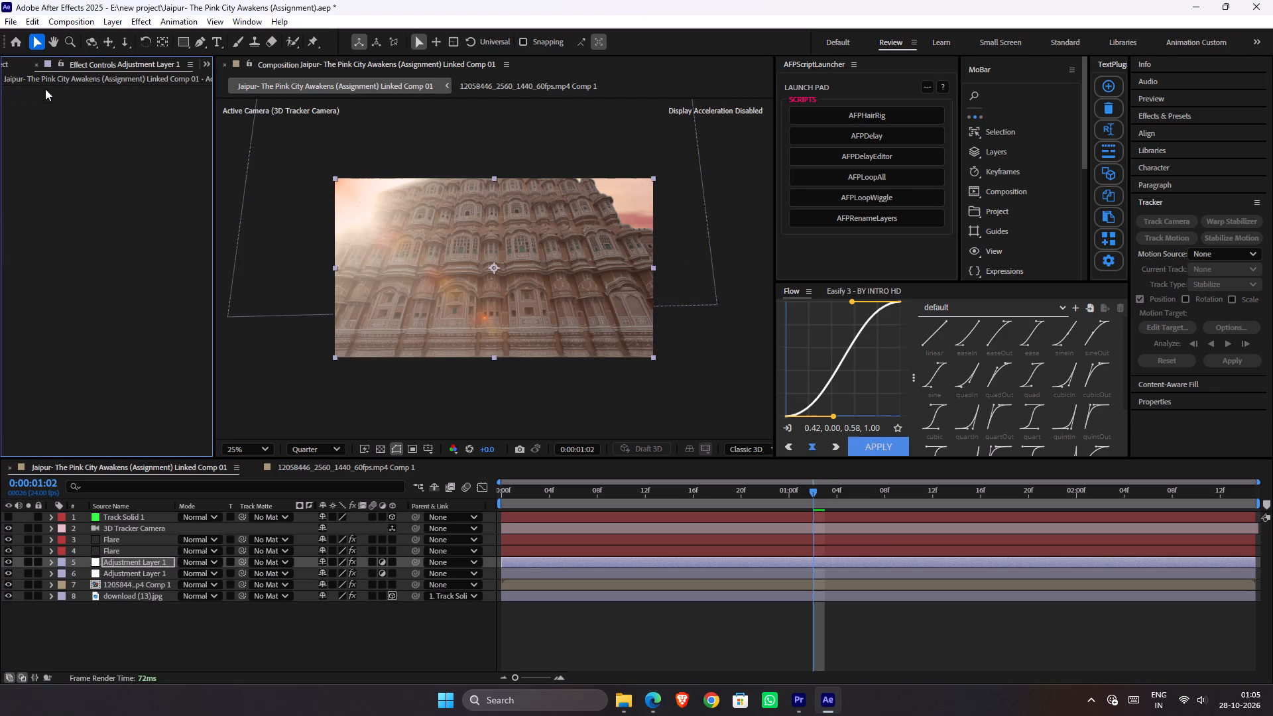
Apply the CC Vignette effect to the duplicated adjustment layer.
key("ctrl+space")
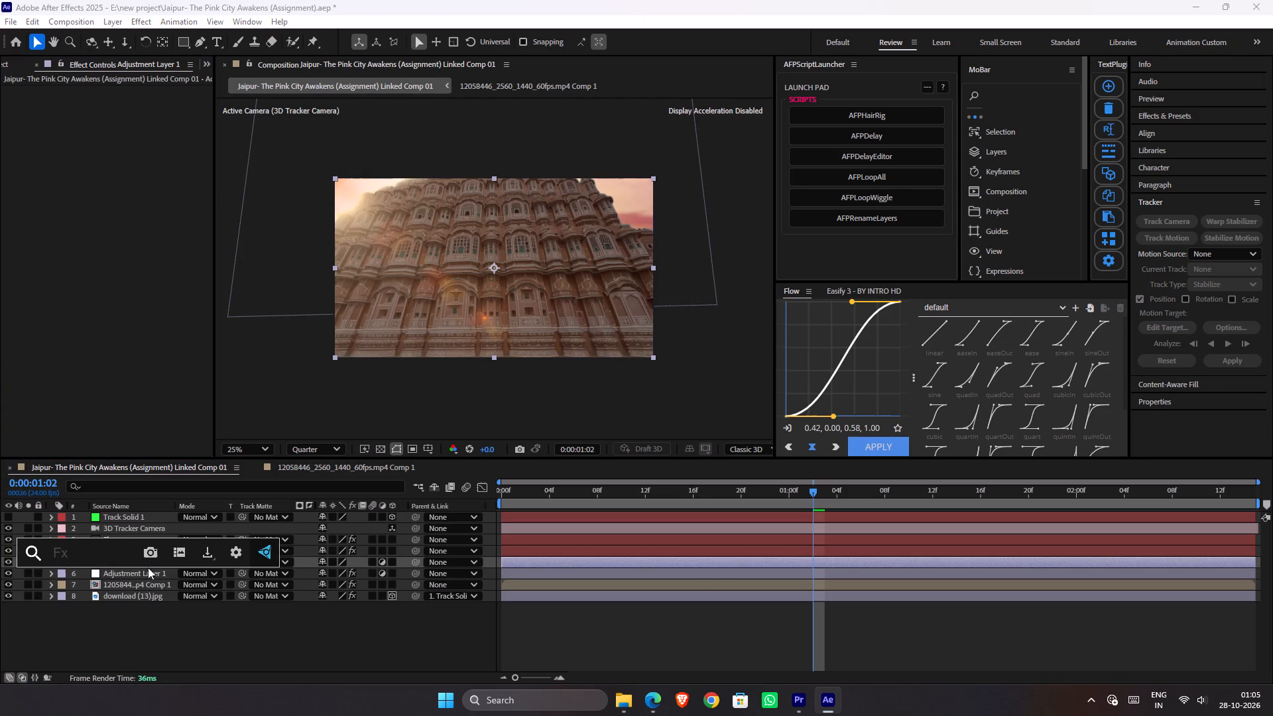
key("v")
key("i")
key("g")
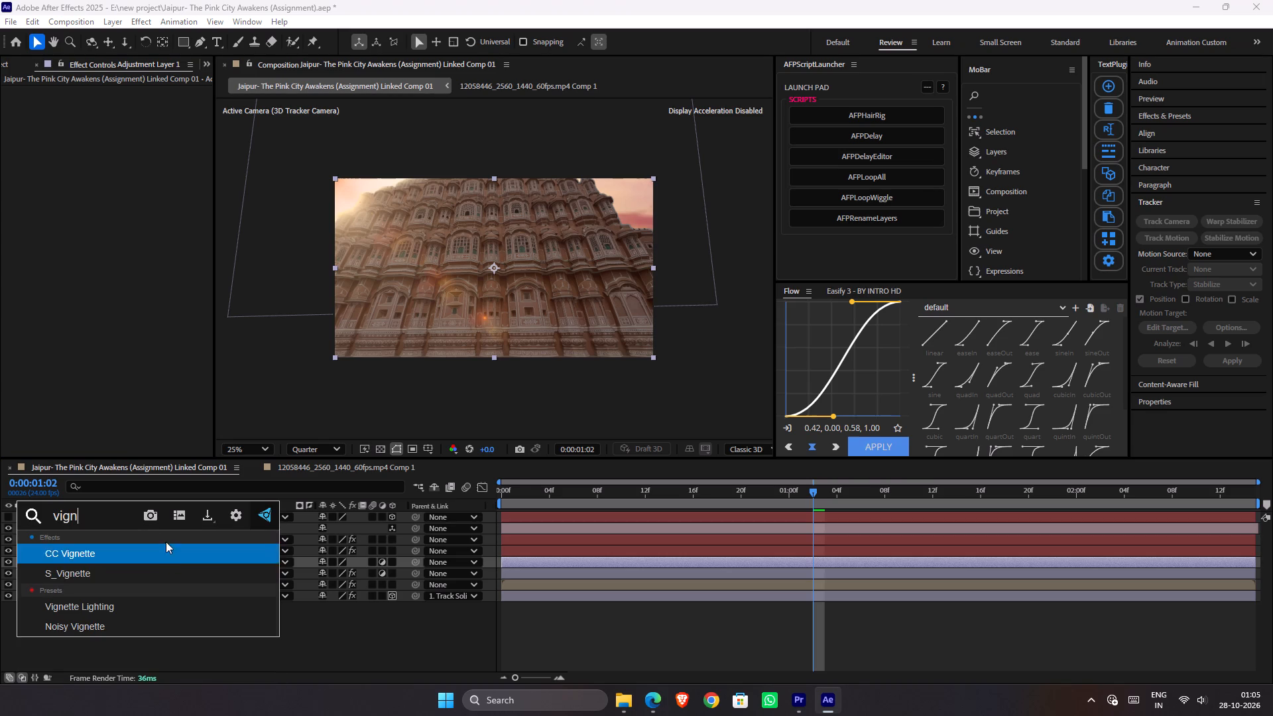
key("n")
left_click(105, 551)
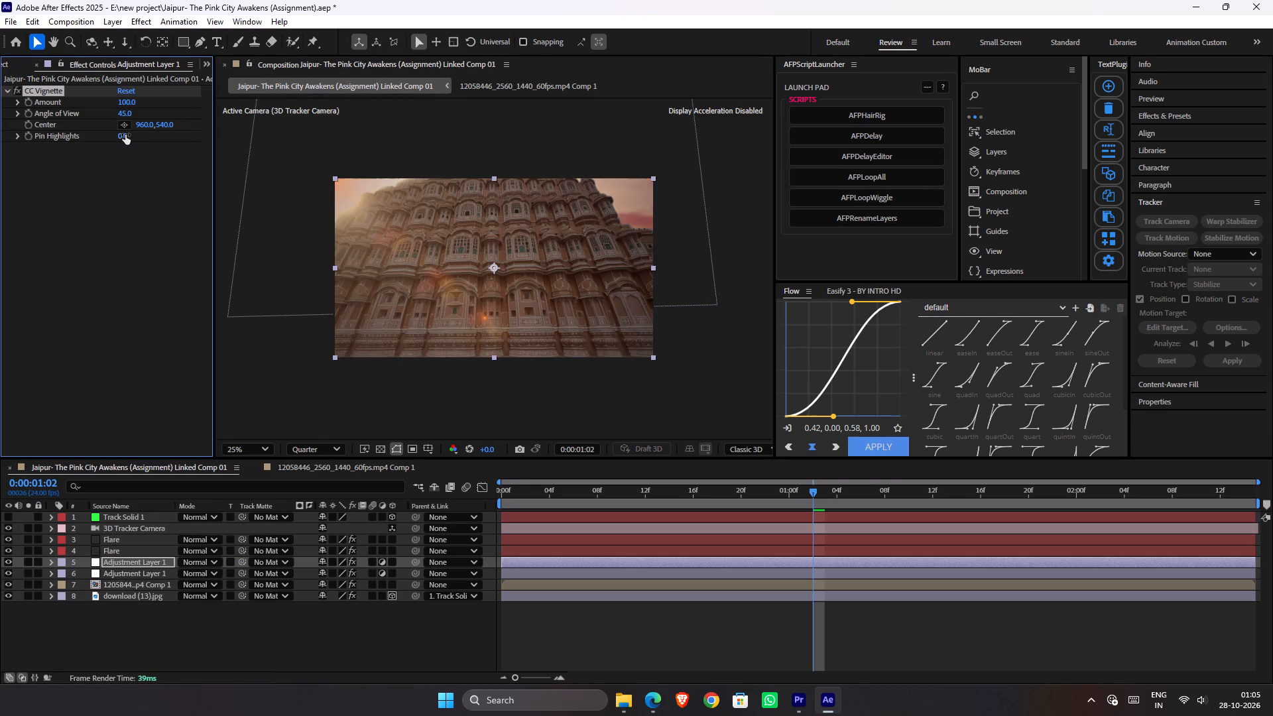
Set the vignette's Pin Highlights to 100, Angle of View to about 66.2, and Center to about 484, 488.
left_click_drag(125, 135, 617, 134)
left_click_drag(129, 117, 273, 119)
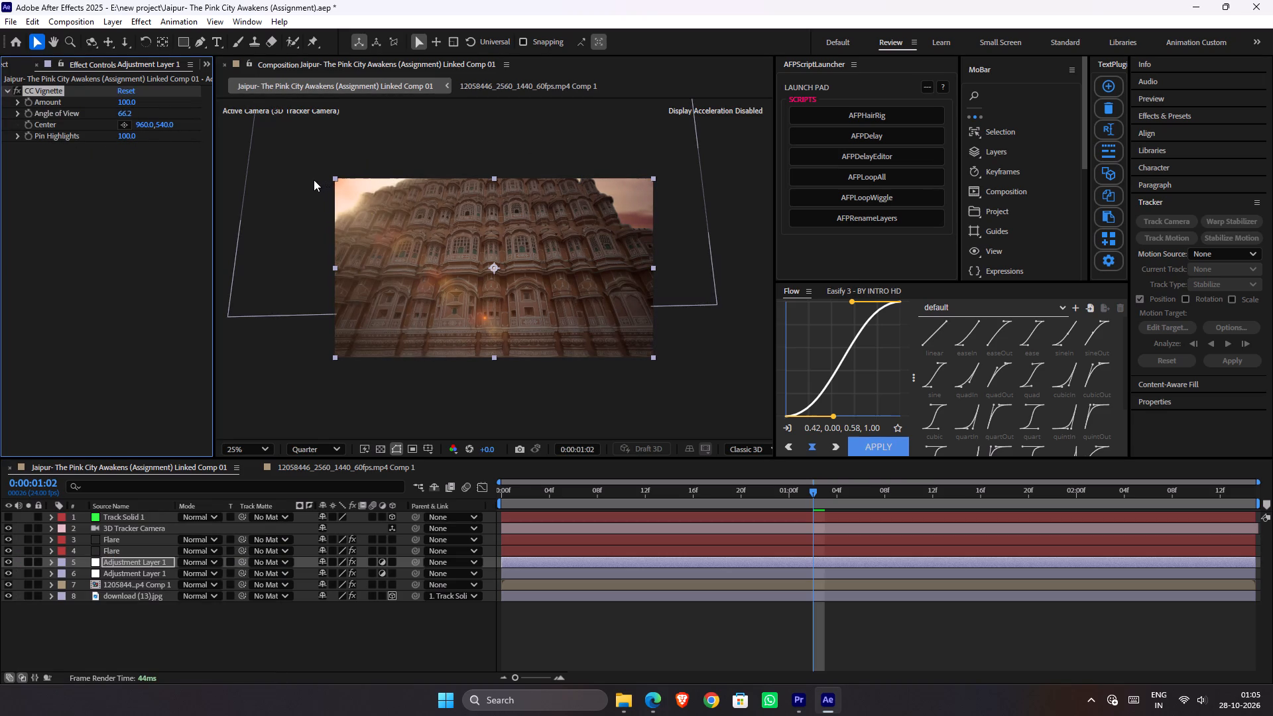
left_click(56, 88)
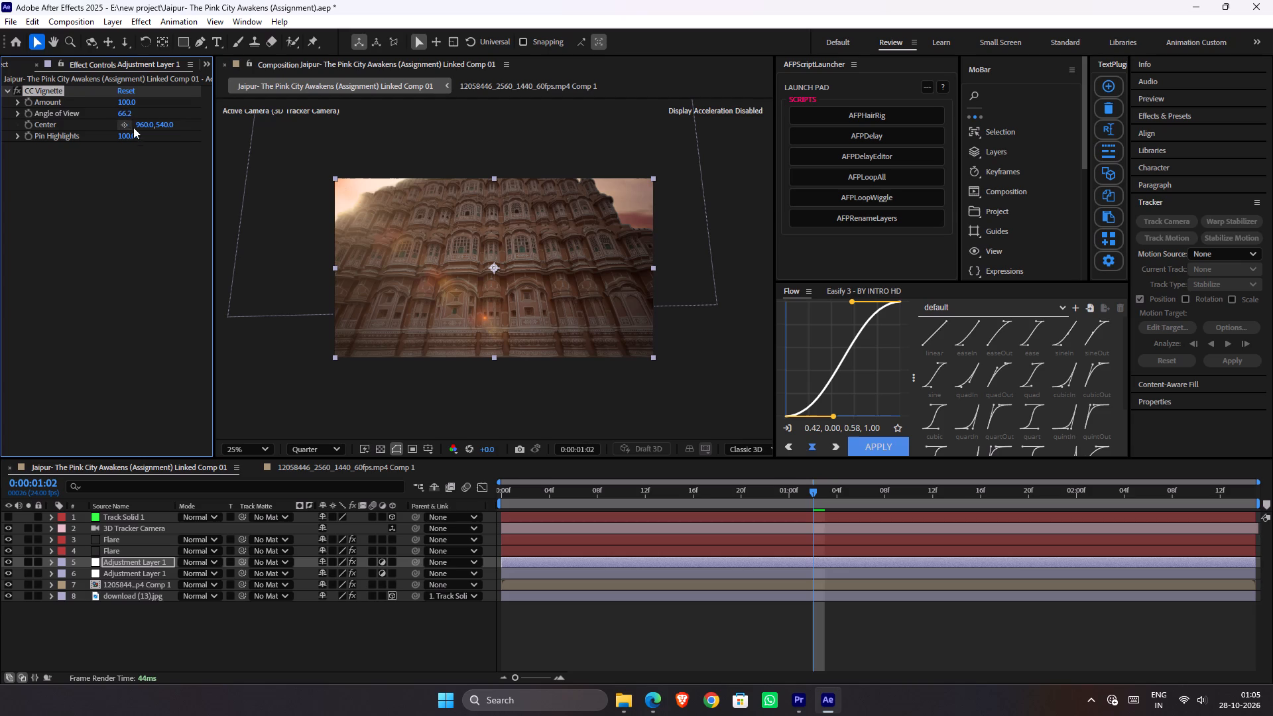
left_click_drag(145, 125, 0, 121)
left_click_drag(459, 264, 417, 259)
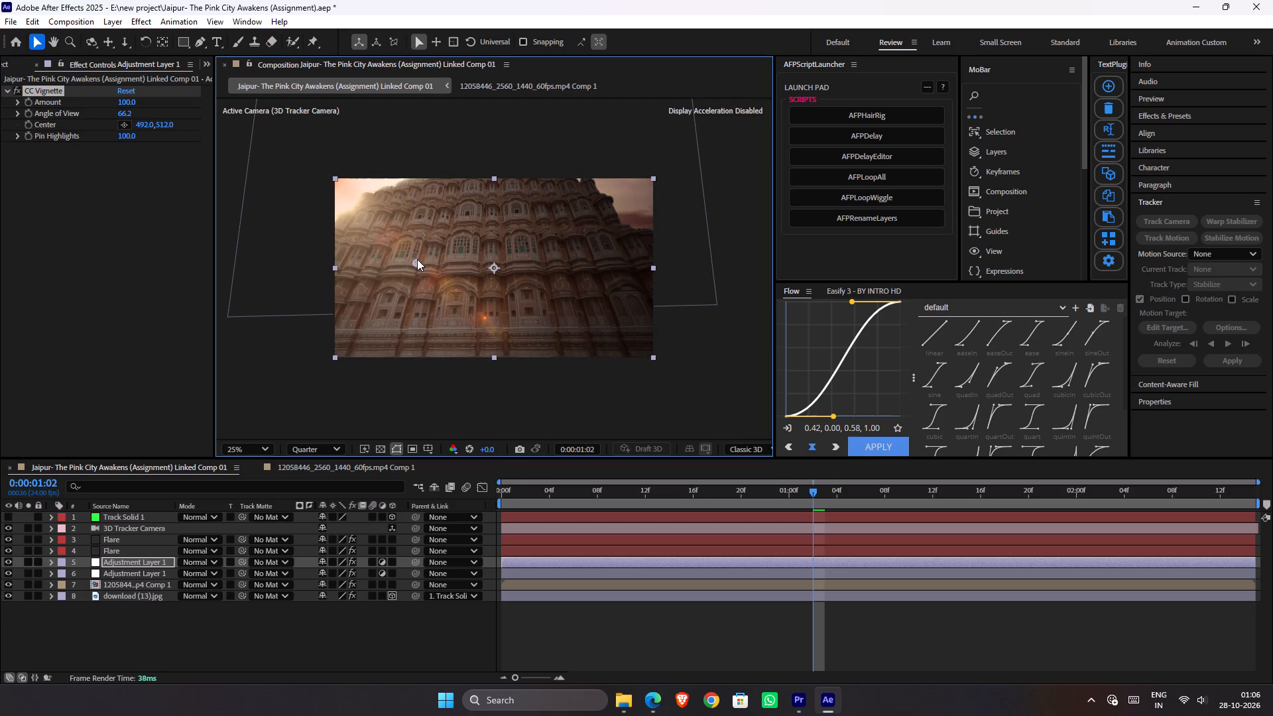
left_click_drag(417, 259, 416, 255)
Preview the vignetted composite from the first frame, saving the project before and after playback.
left_click_drag(560, 495, 407, 495)
key("ctrl+s")
key("space")
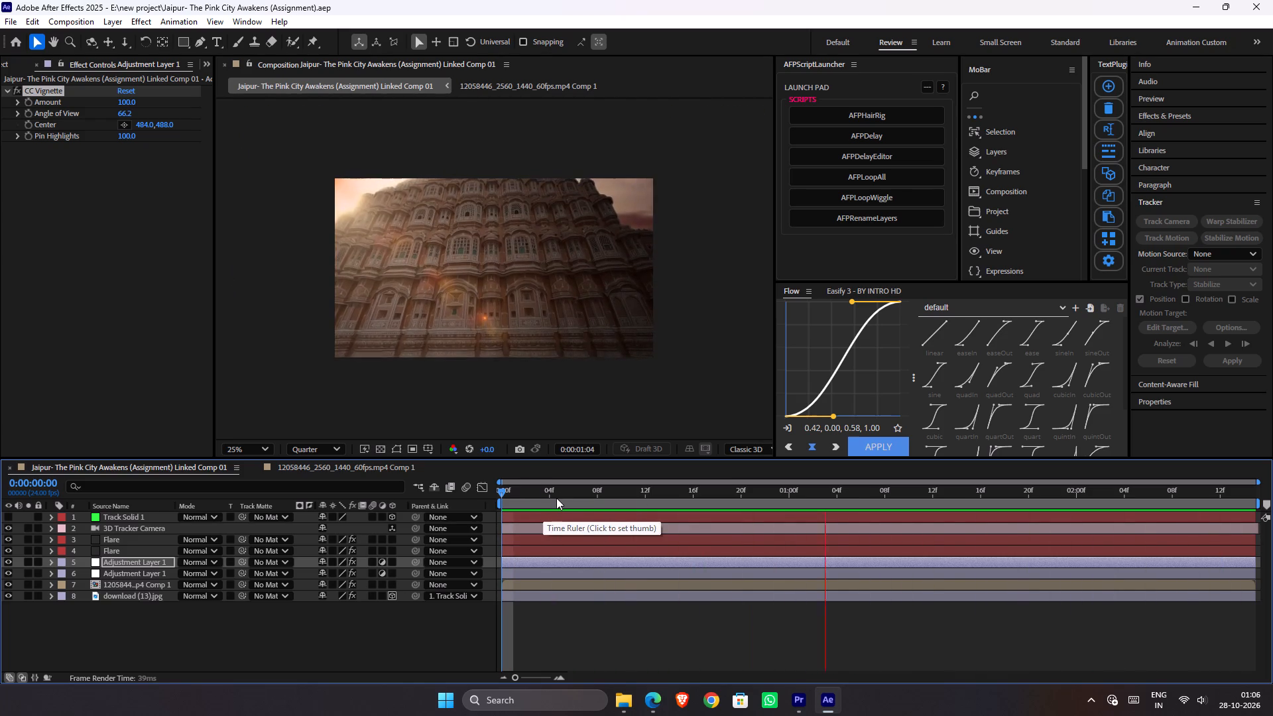
key("space")
key("ctrl+s")
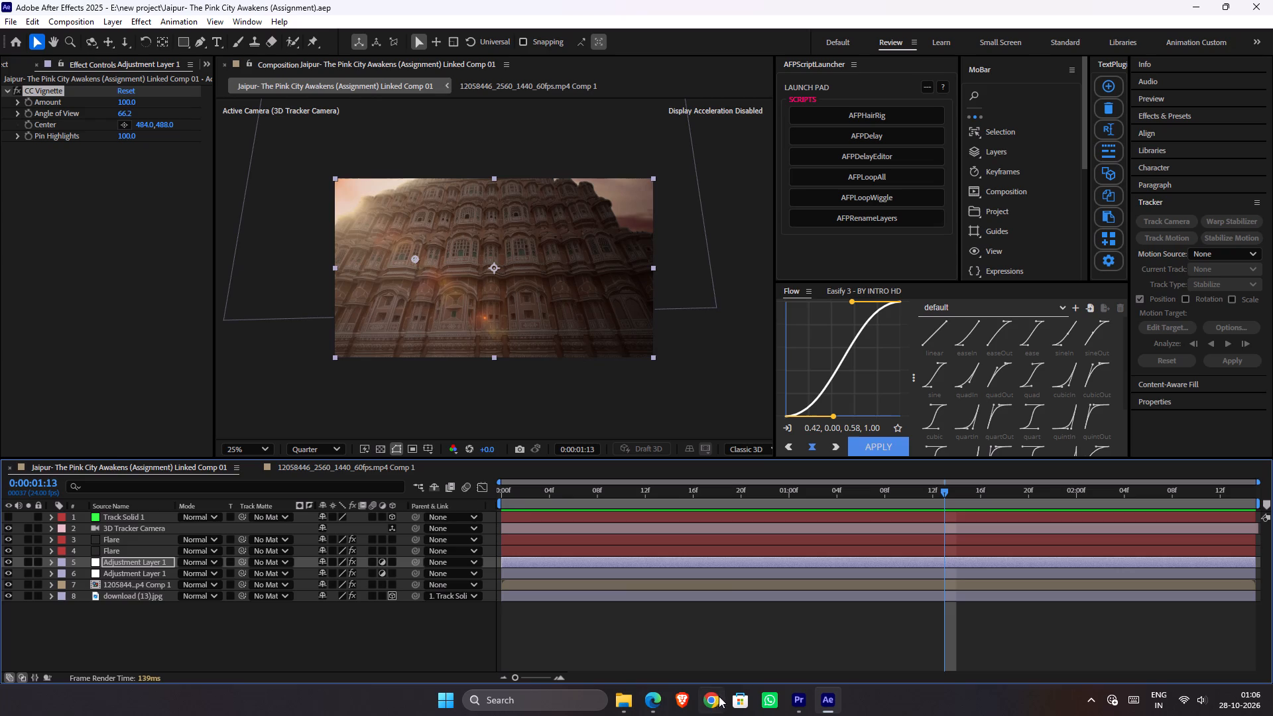
Switch to Premiere Pro with the Jaipur edit's Sequence 01.
left_click(794, 691)
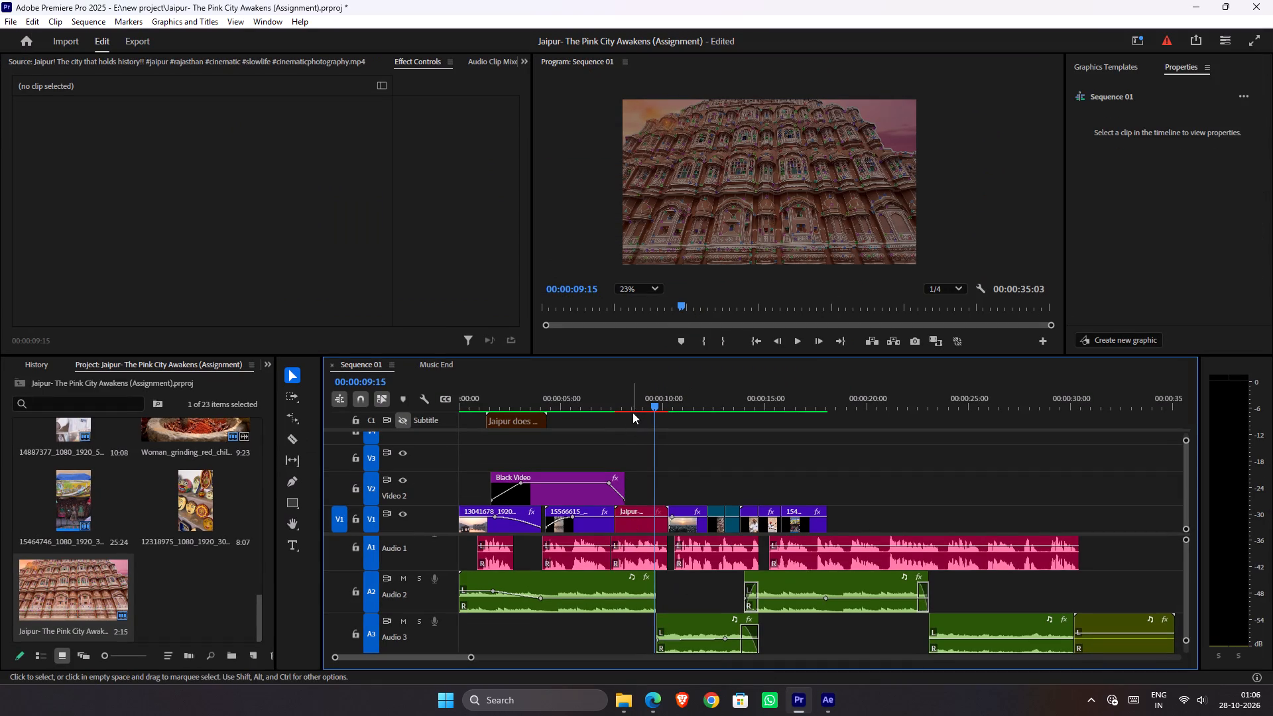
Play Sequence 01 repeatedly from about 00:00:07:01 to review the transition from the lake palace into the composited palace shot.
left_click_drag(633, 405, 604, 410)
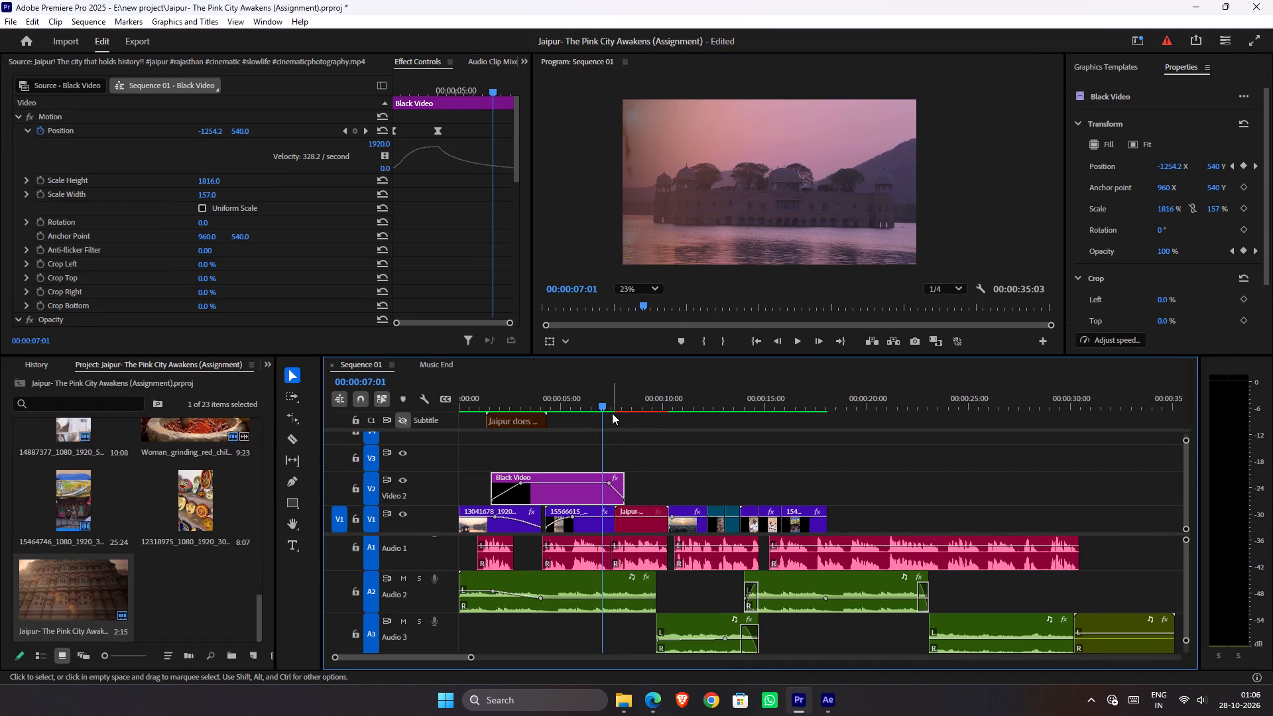
key("space")
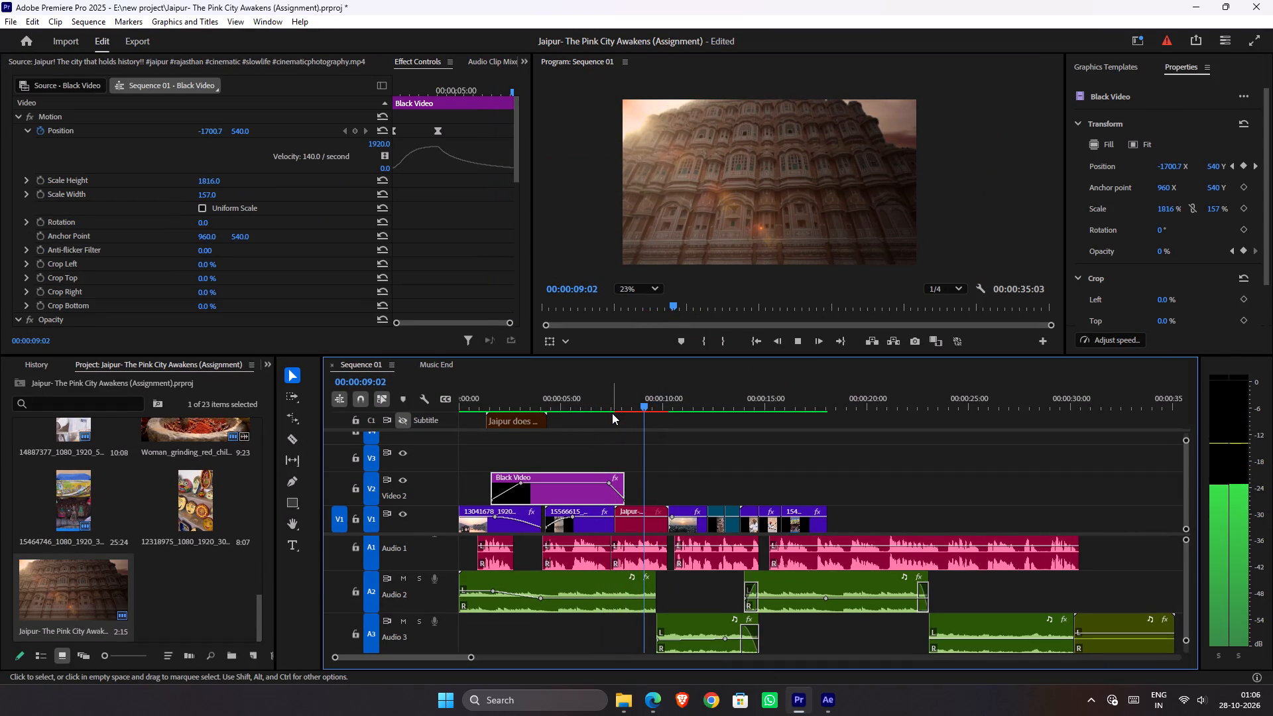
key("space")
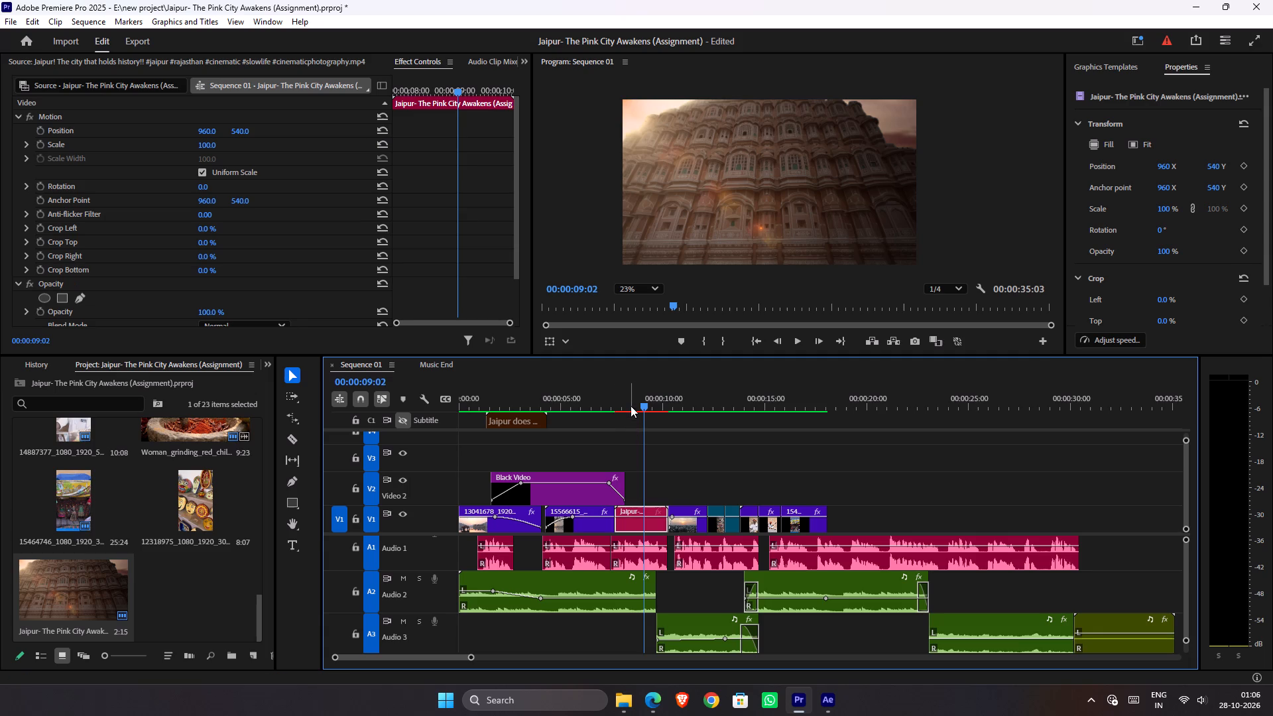
left_click_drag(643, 405, 601, 409)
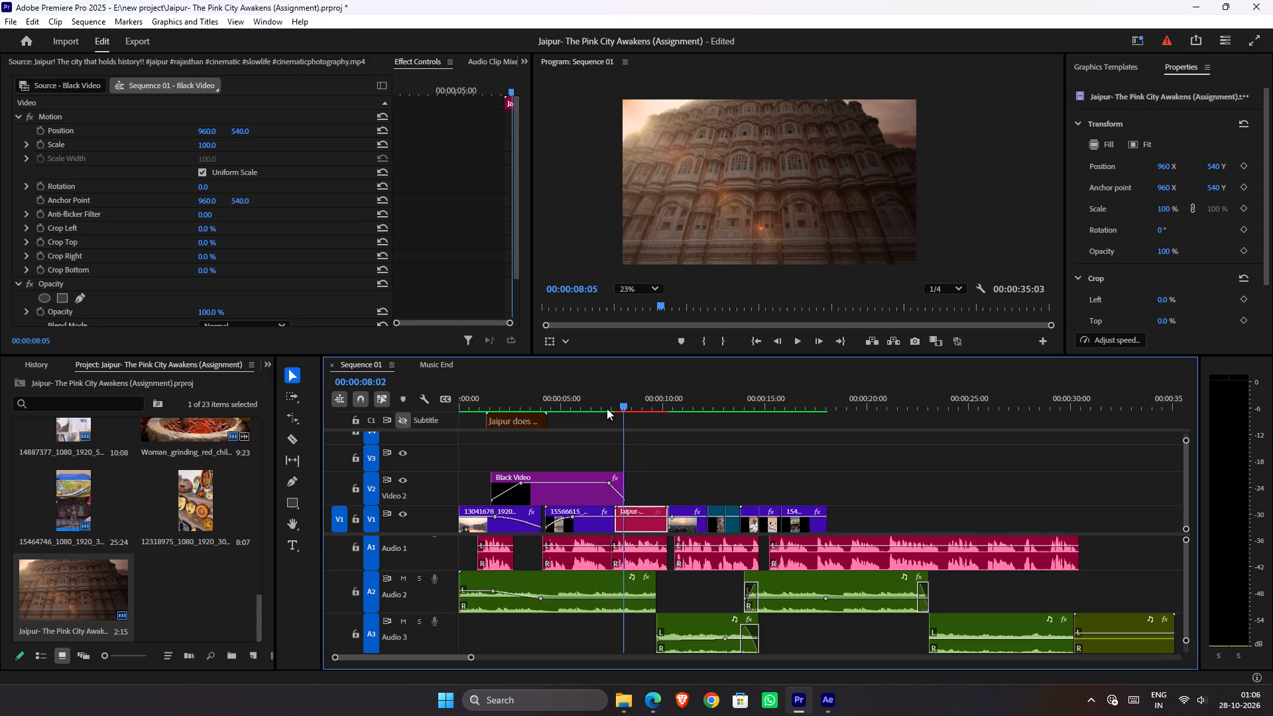
key("space")
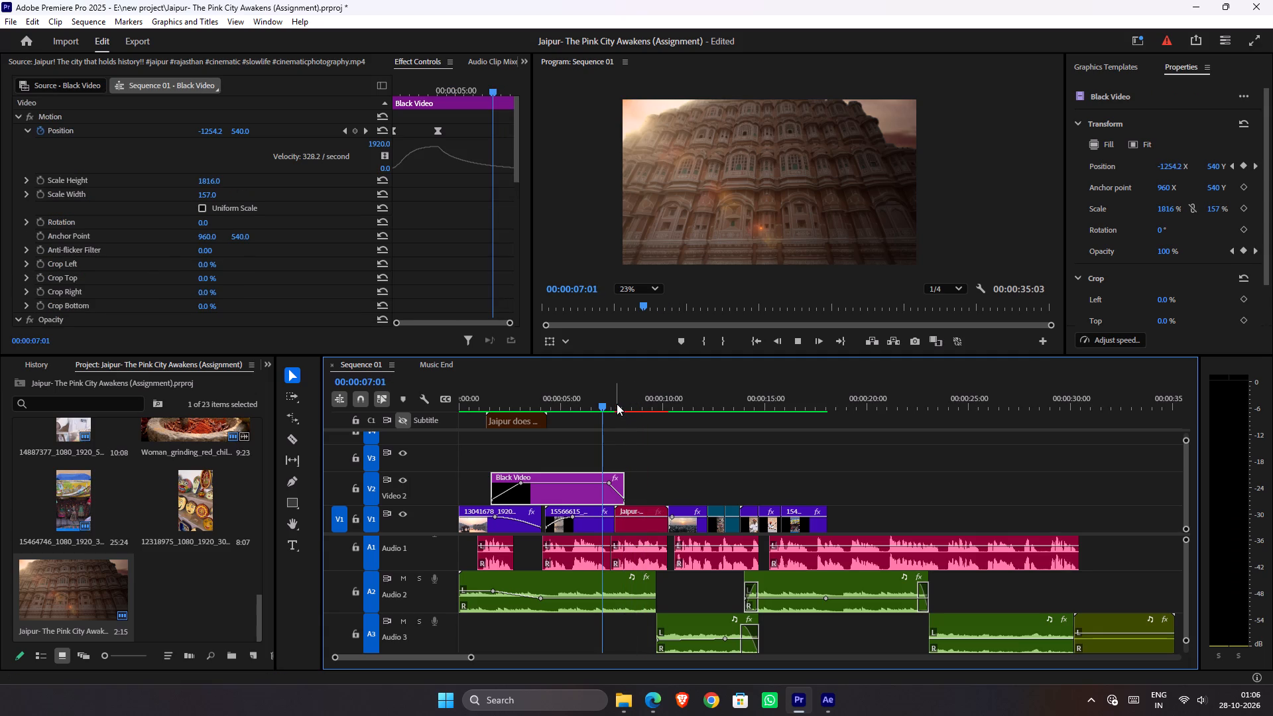
left_click_drag(619, 403, 608, 430)
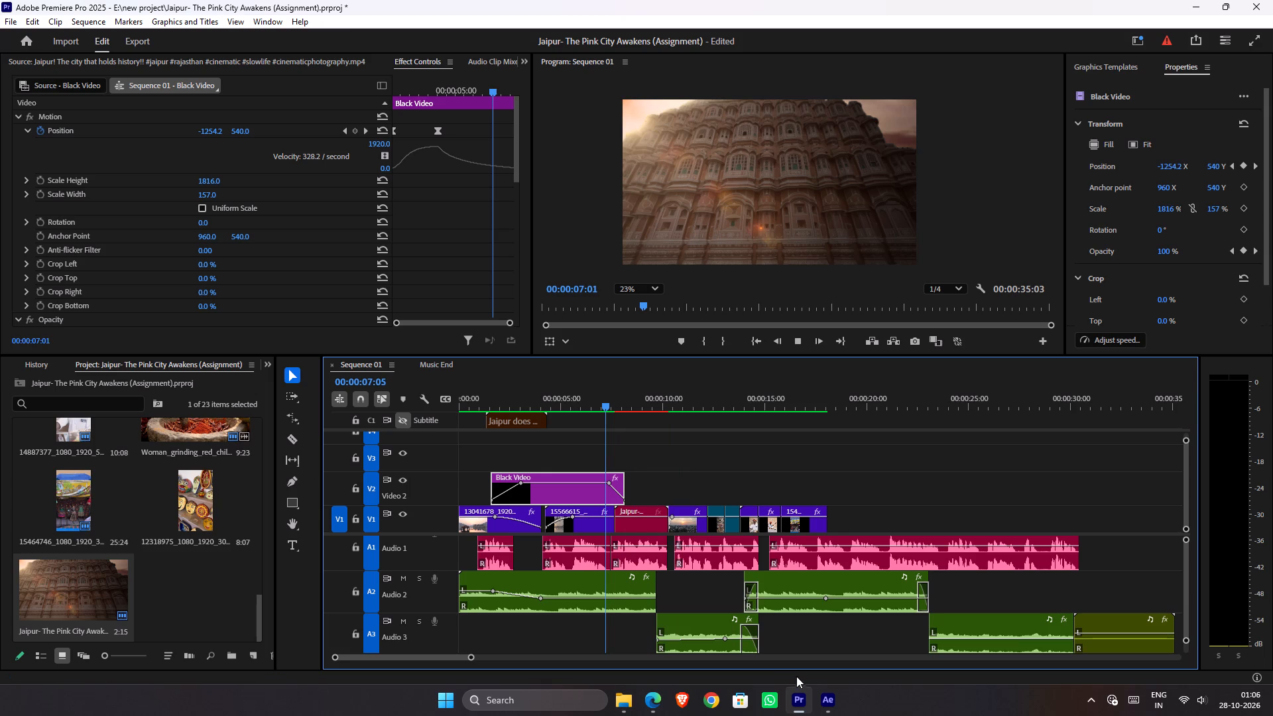
left_click(774, 451)
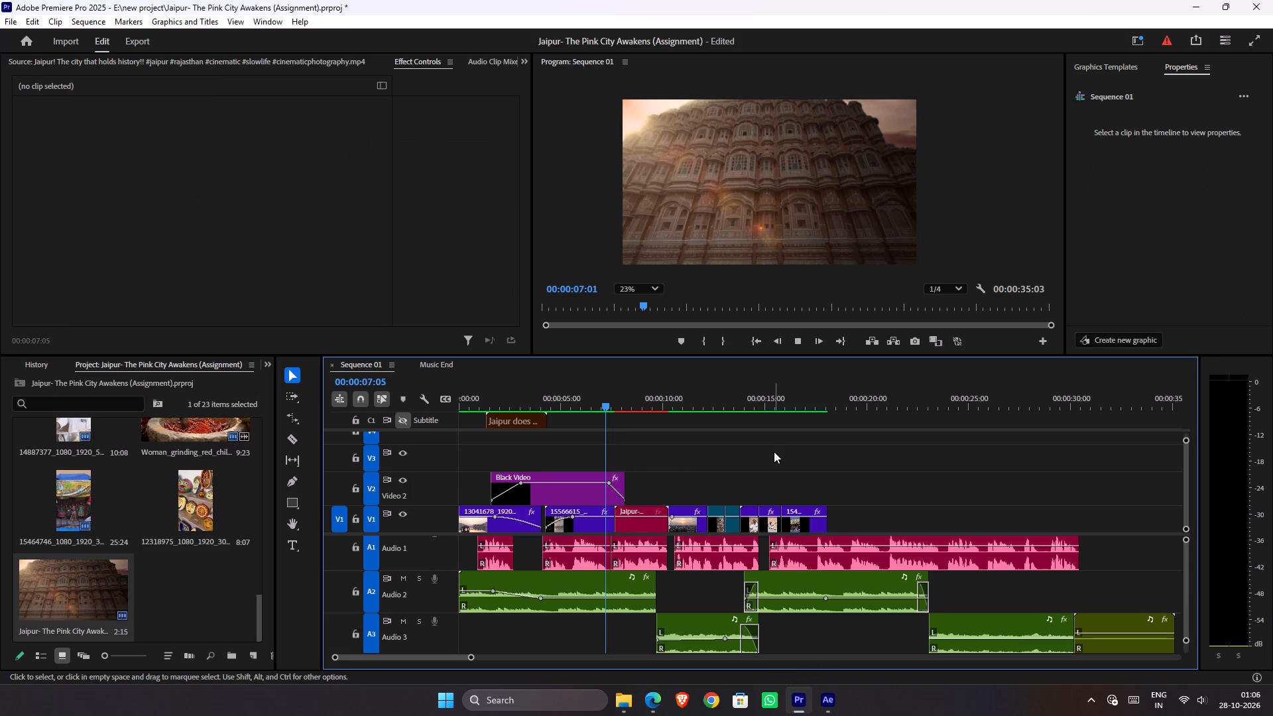
key("space")
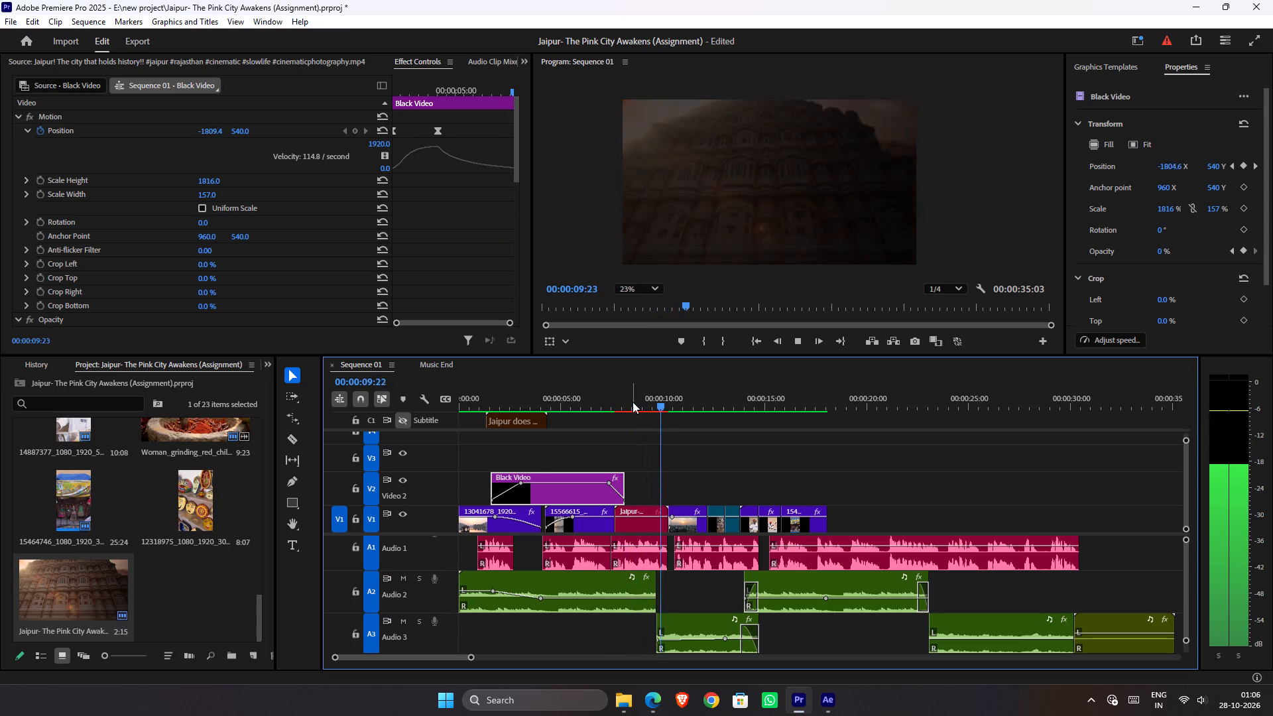
left_click_drag(633, 402, 614, 402)
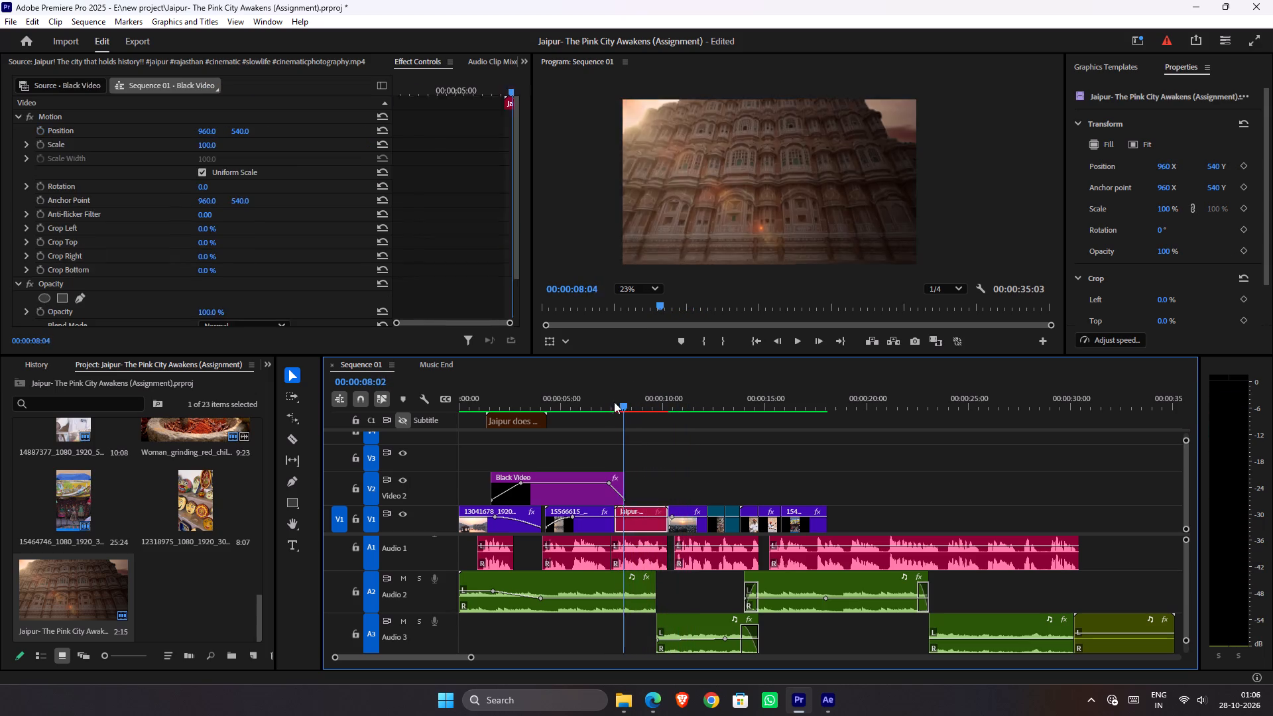
left_click_drag(614, 402, 599, 402)
key("space")
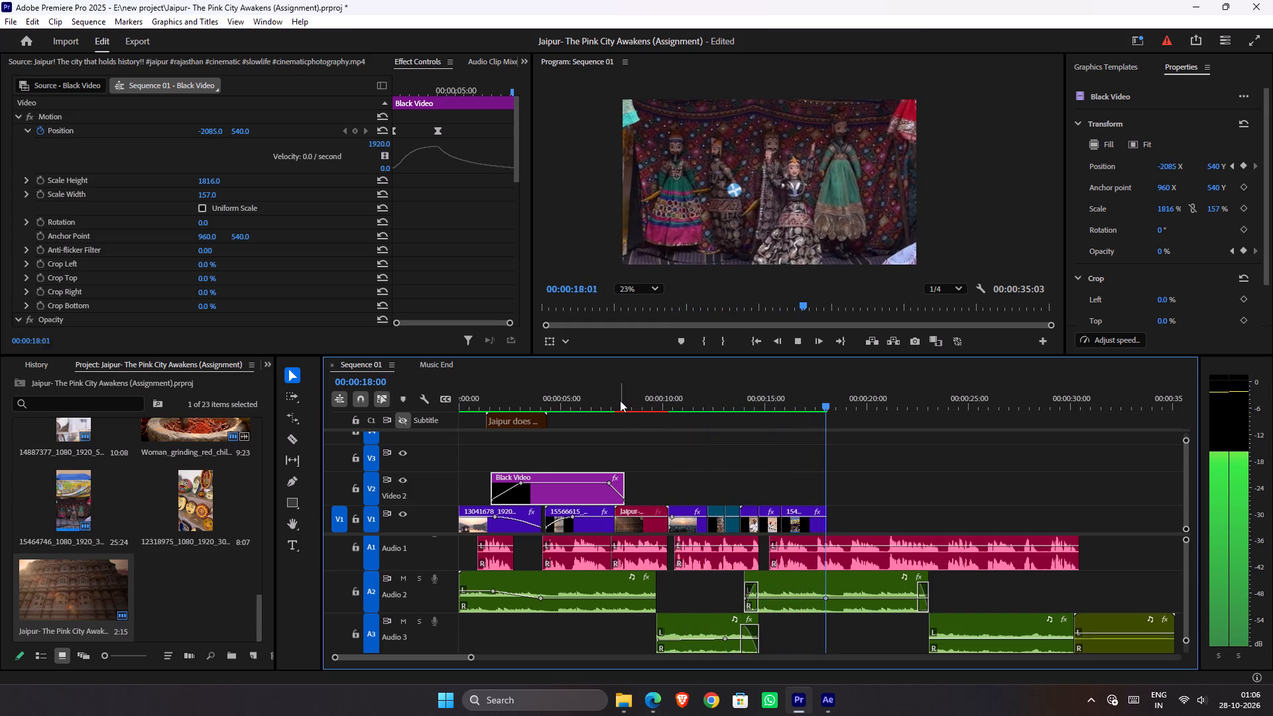
left_click_drag(614, 404, 593, 406)
key("space")
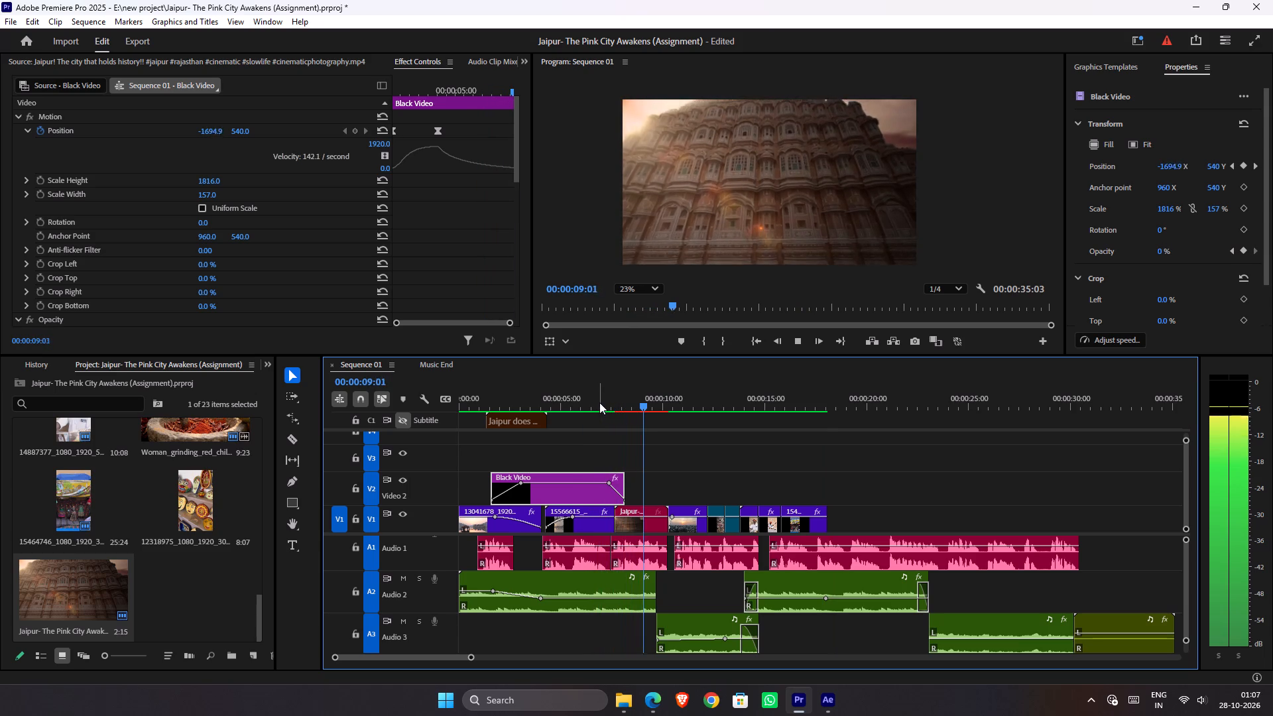
key("space")
left_click_drag(615, 402, 607, 405)
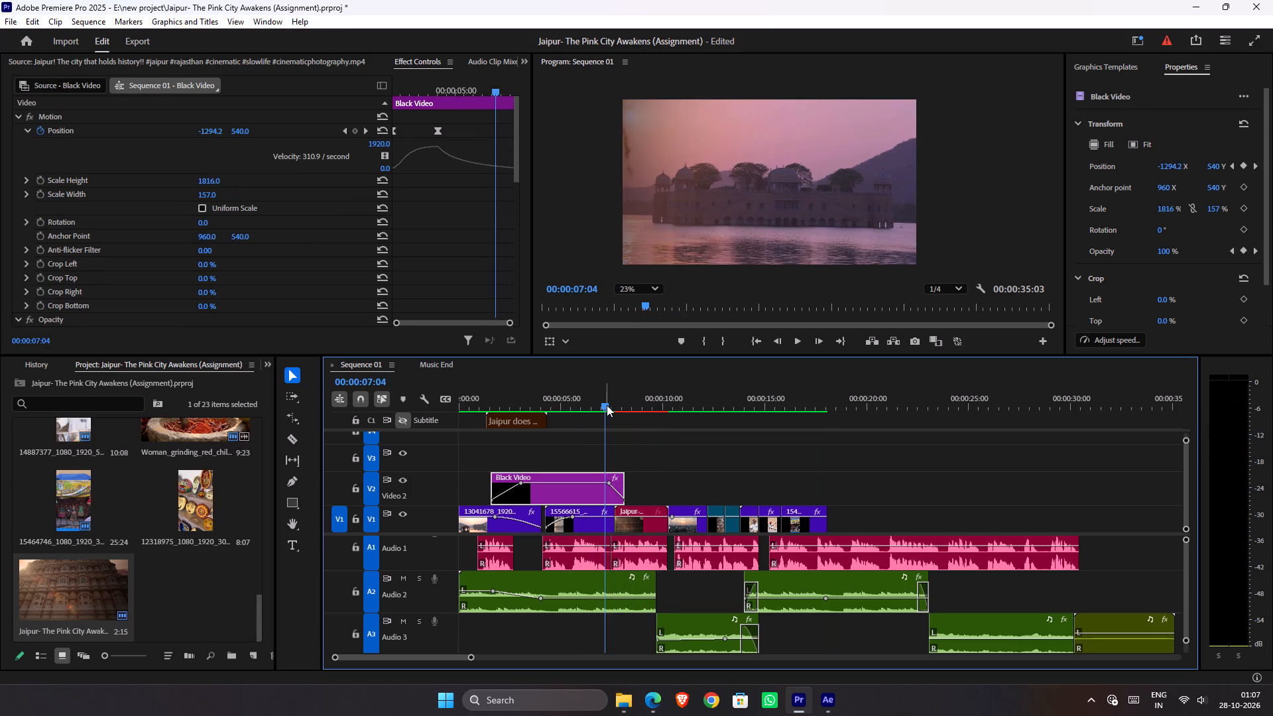
key("space")
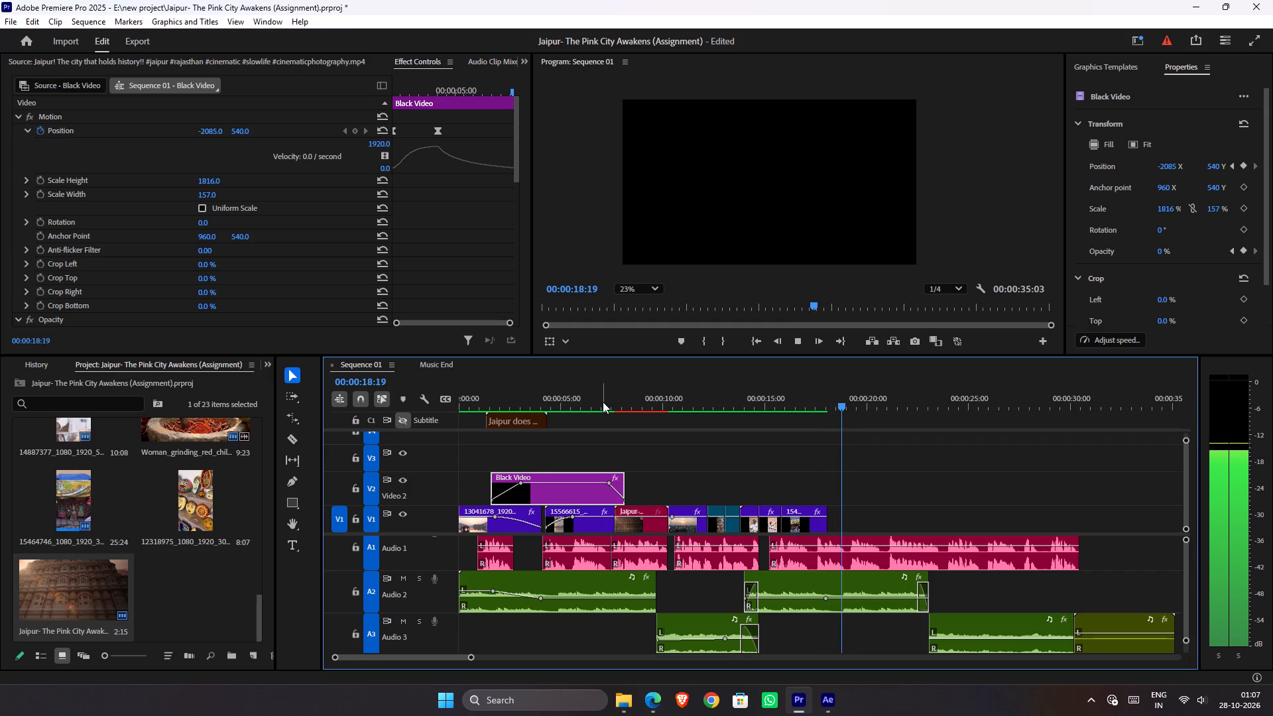
Replay the composited palace shot from about 00:00:07:02 in short bursts, checking its look through the fade-out.
left_click(603, 402)
key("space")
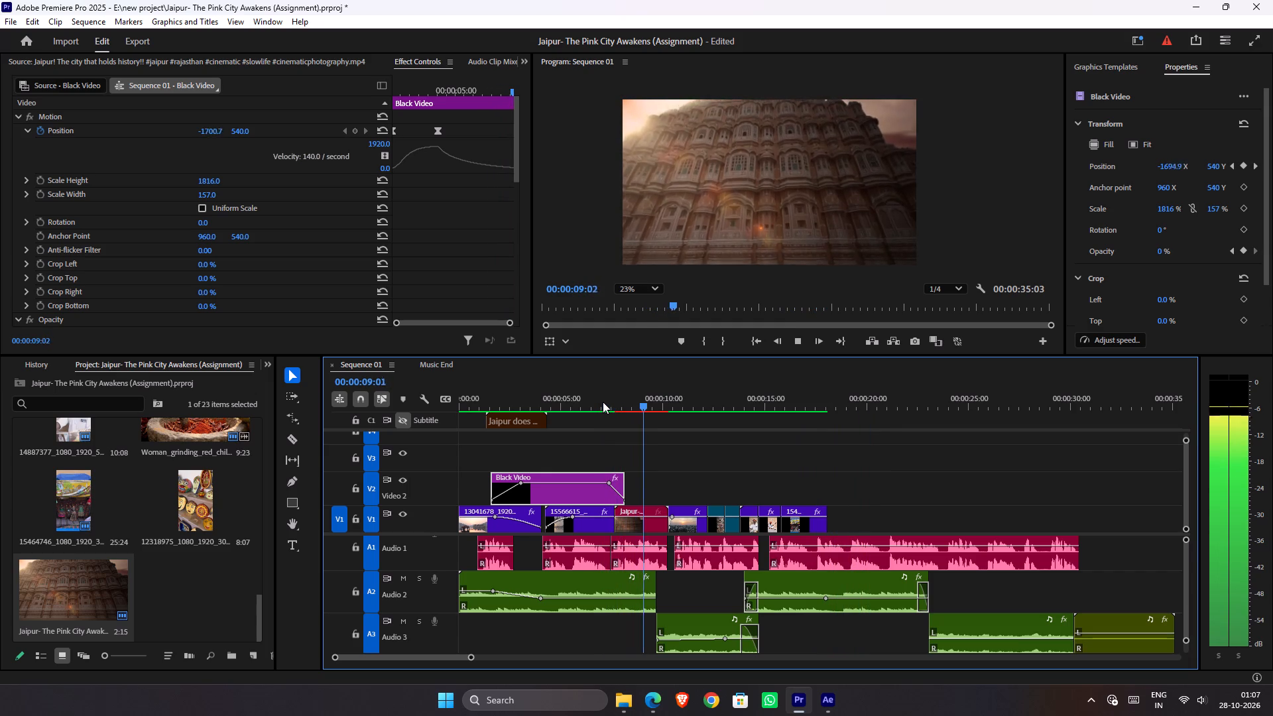
left_click(603, 402)
key("space")
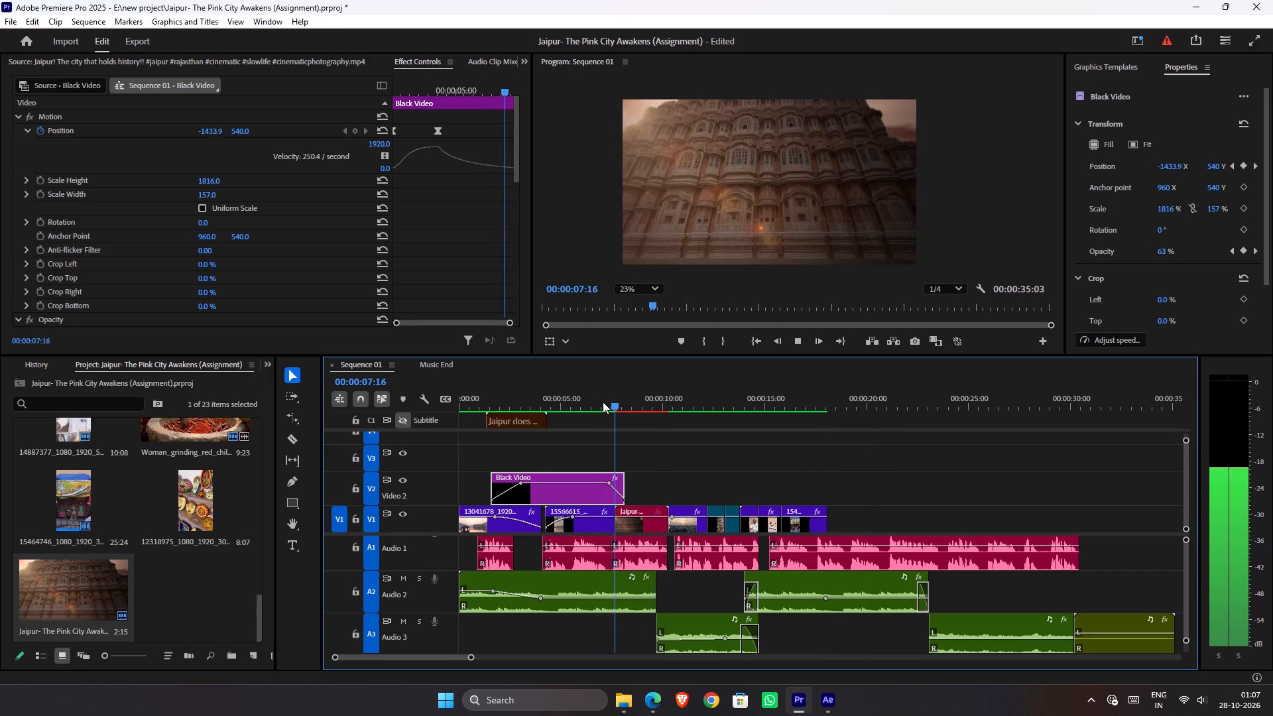
key("space")
key("space")
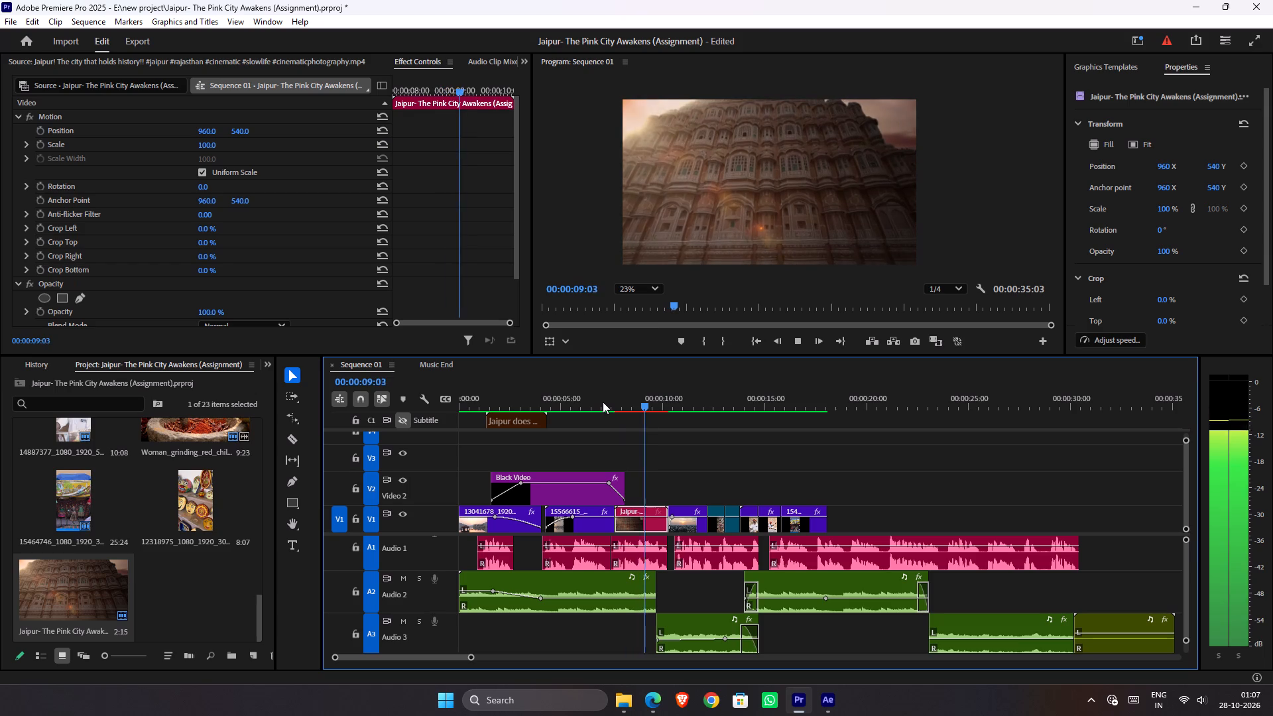
key("space")
key("space")
key("space")
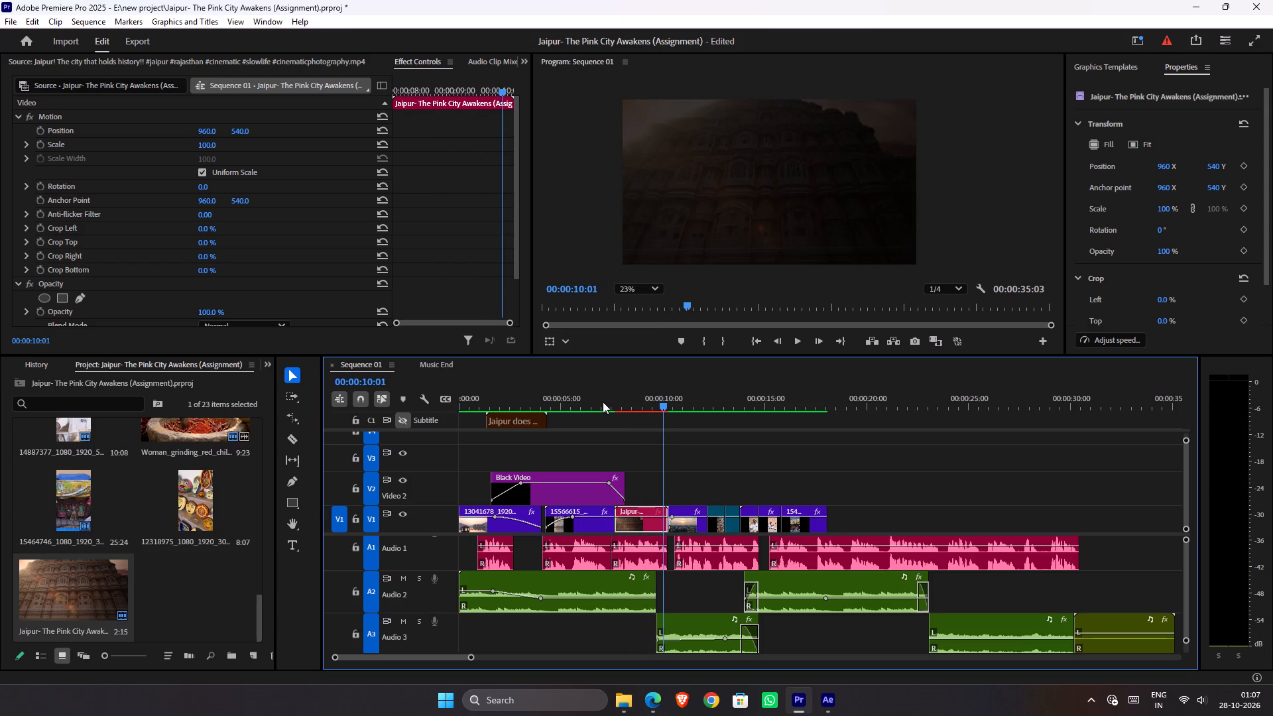
key("space")
key("space")
left_click(603, 402)
key("space")
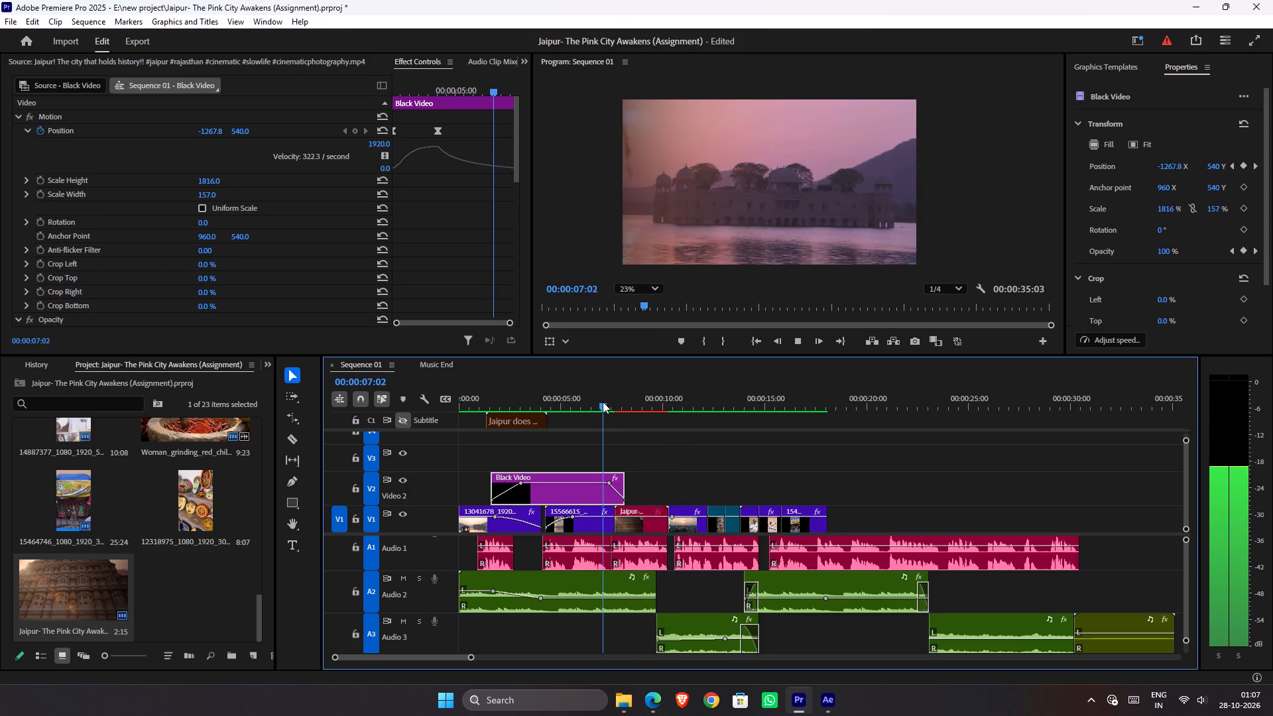
key("space")
Switch to After Effects, disable Keylight and toggle Key Cleaner on the 12058446 clip inside its nested comp, and save from the main comp.
left_click(818, 698)
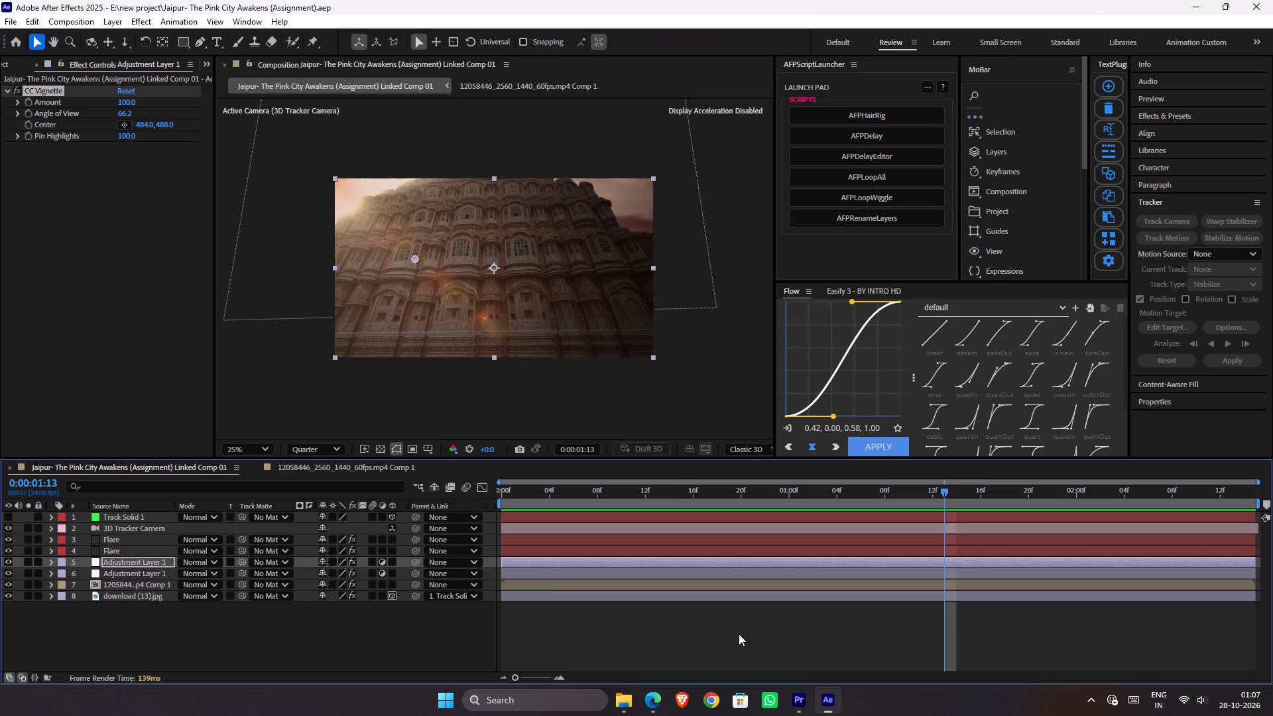
left_click(546, 575)
double_click(546, 582)
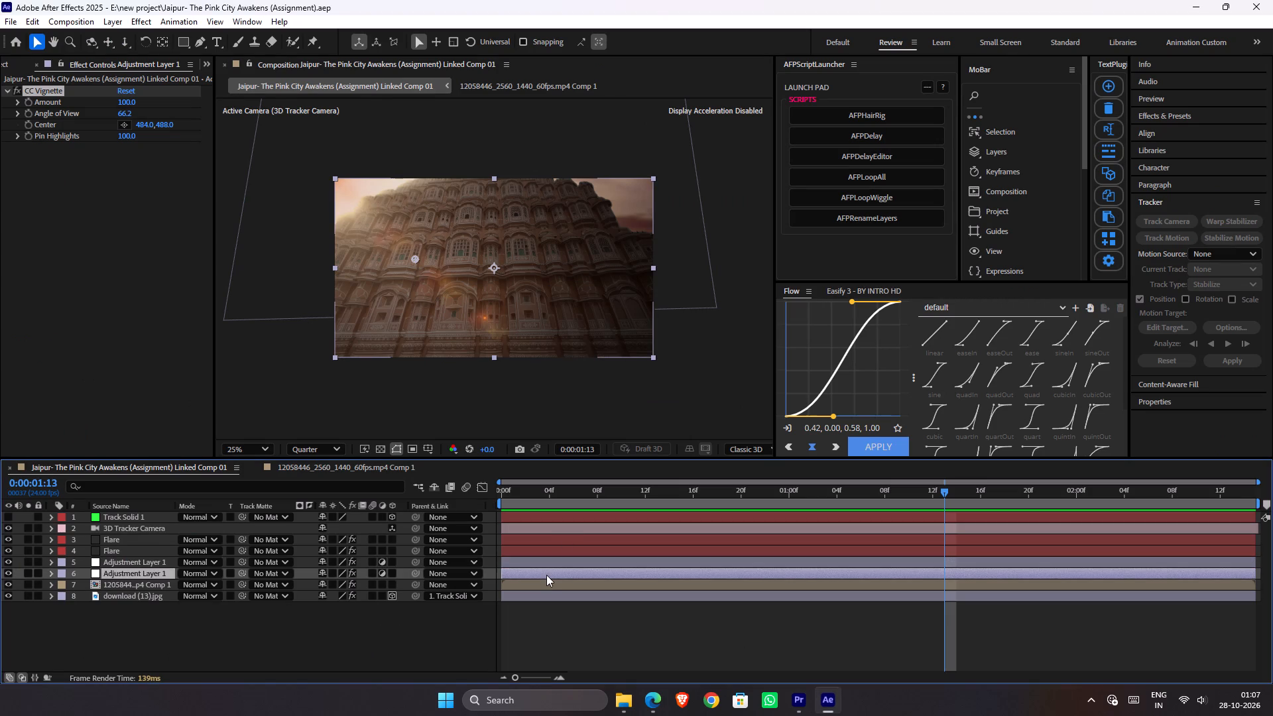
left_click(19, 88)
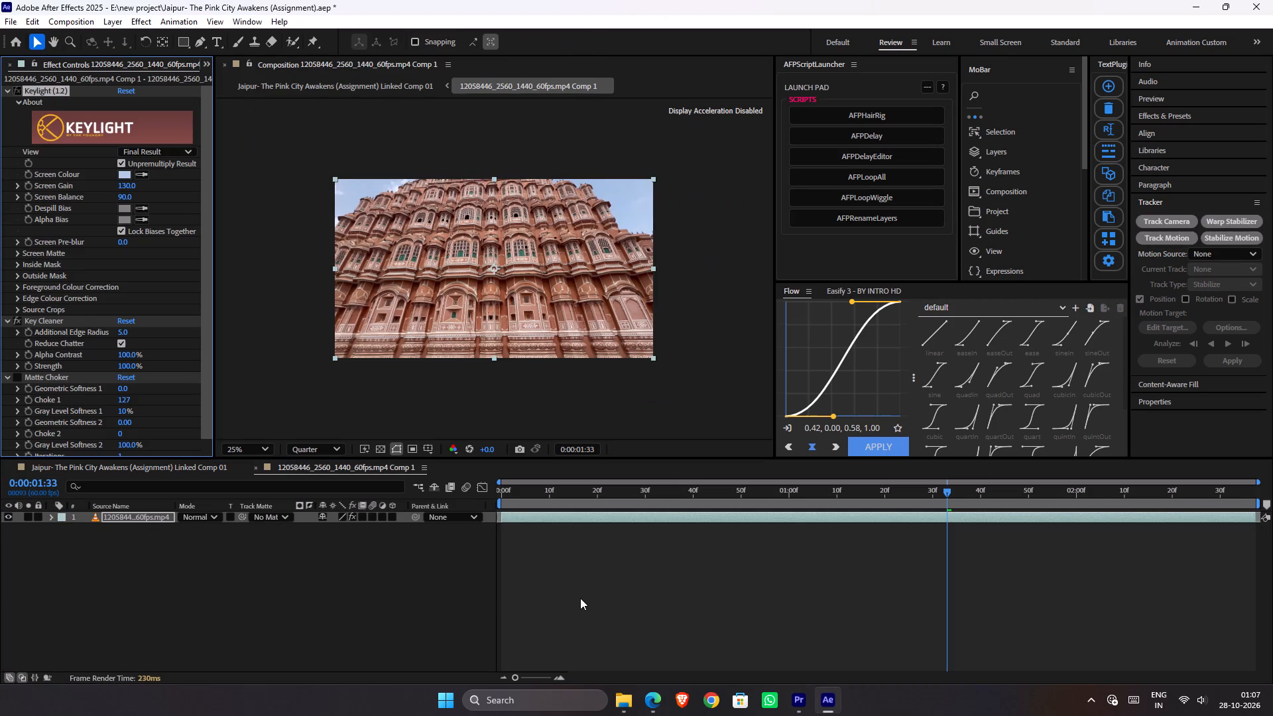
left_click(20, 322)
left_click(580, 598)
left_click(219, 467)
key("ctrl+s")
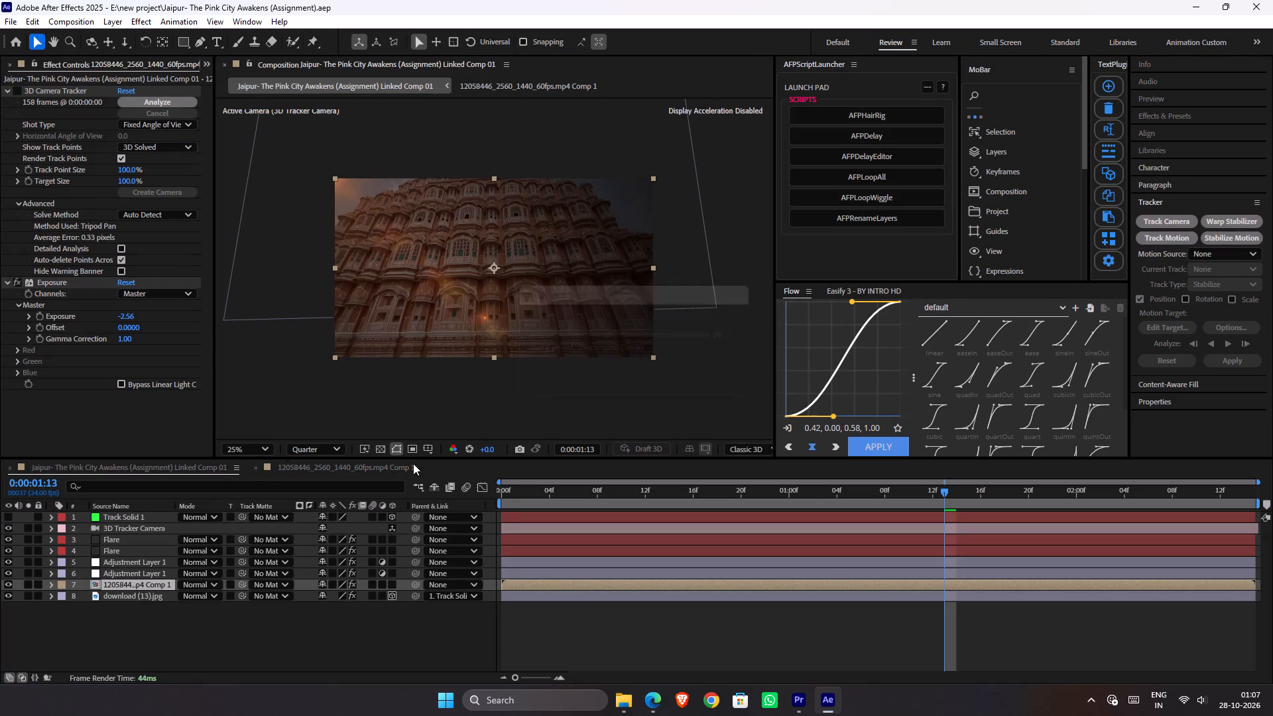
Preview the main palace composite from the first frame.
left_click_drag(537, 492, 395, 492)
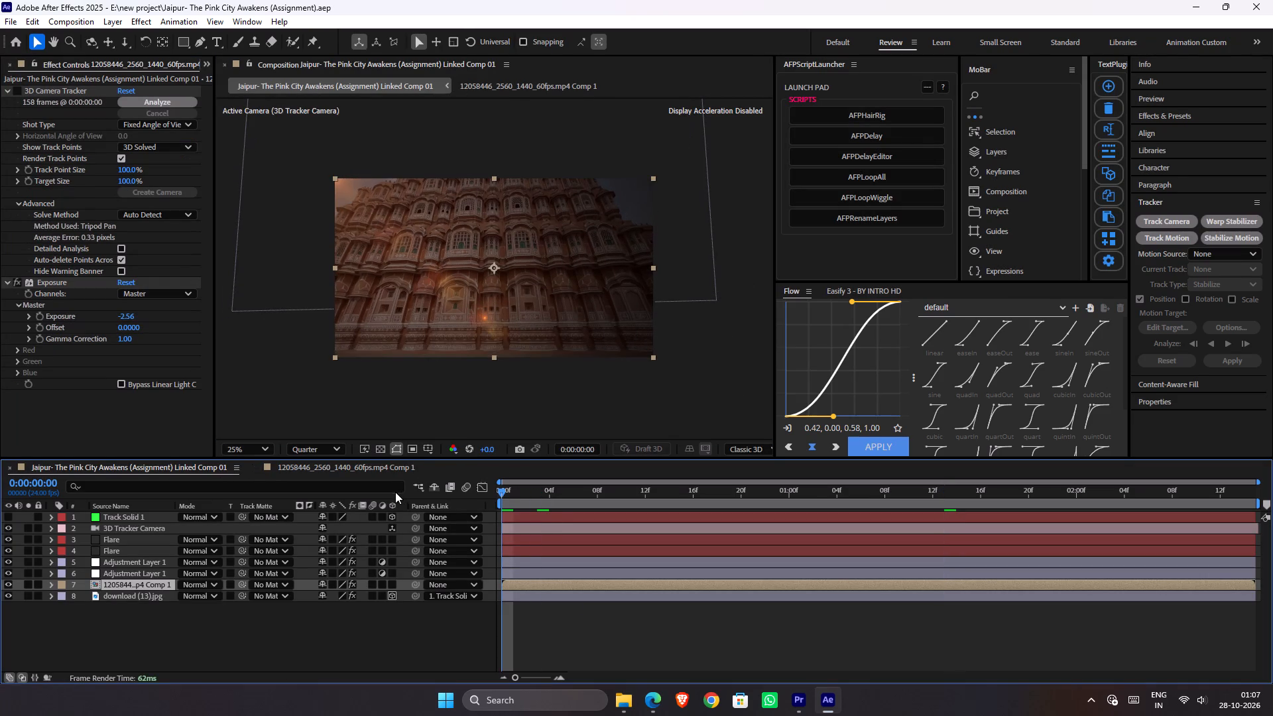
key("space")
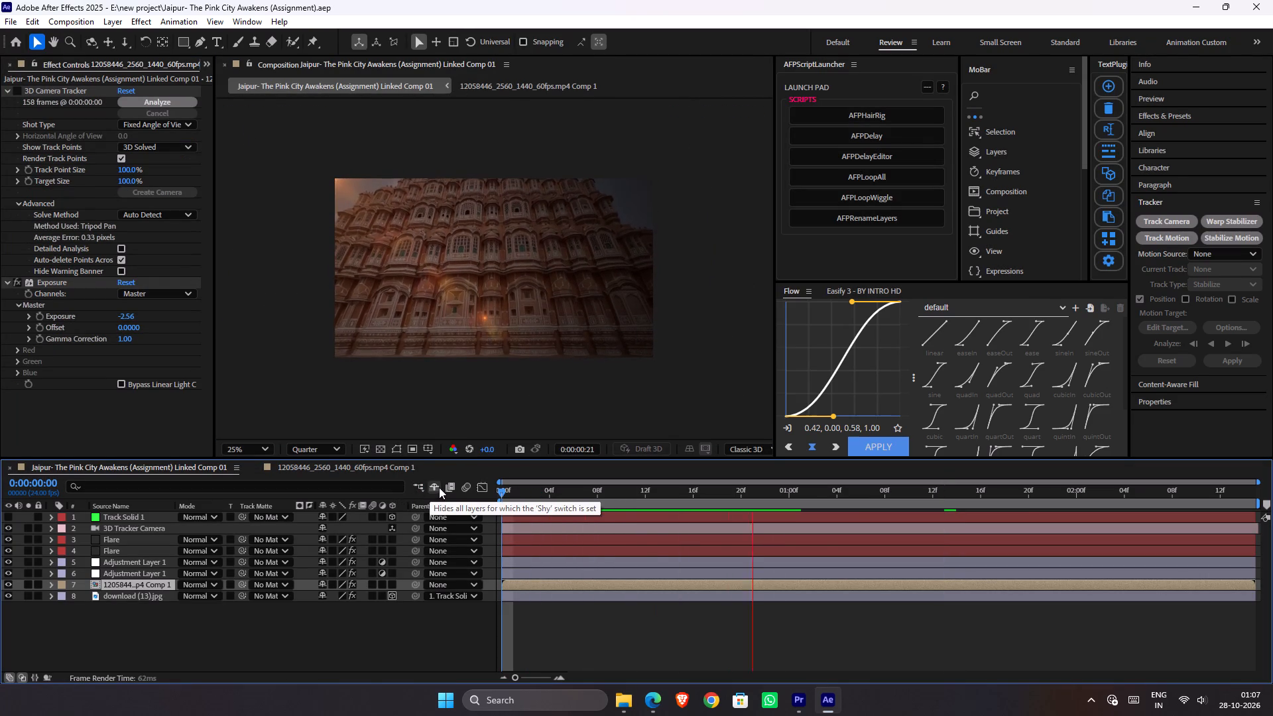
key("space")
Disable the Exposure effect on the nested 12058446 comp layer, preview from the first frame, and save the project.
left_click(147, 581)
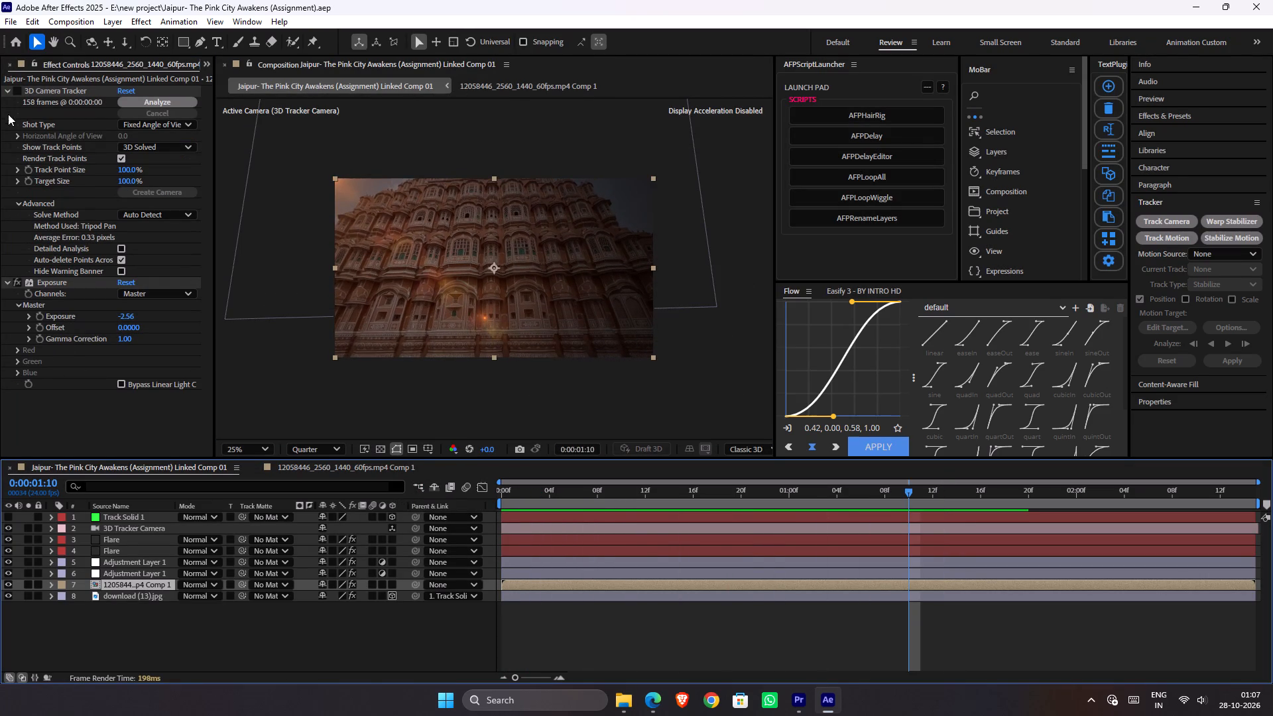
left_click(20, 278)
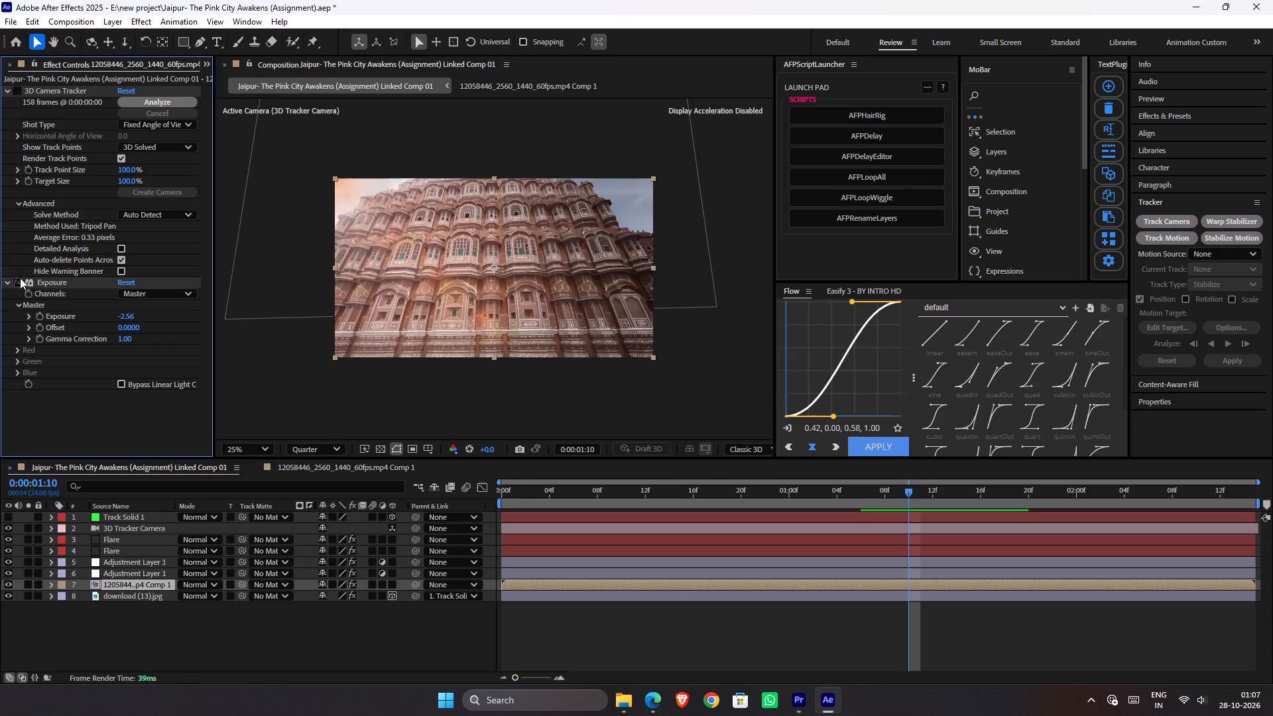
left_click_drag(544, 497, 482, 504)
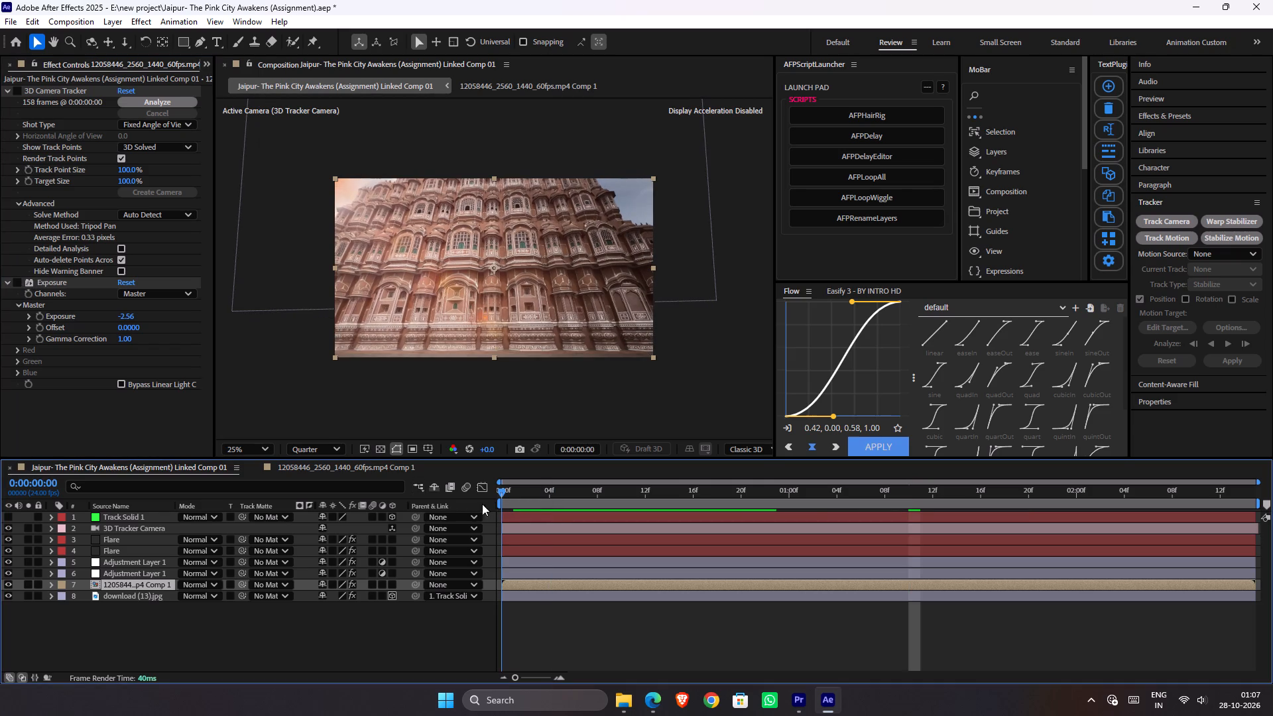
left_click_drag(482, 504, 448, 504)
key("space")
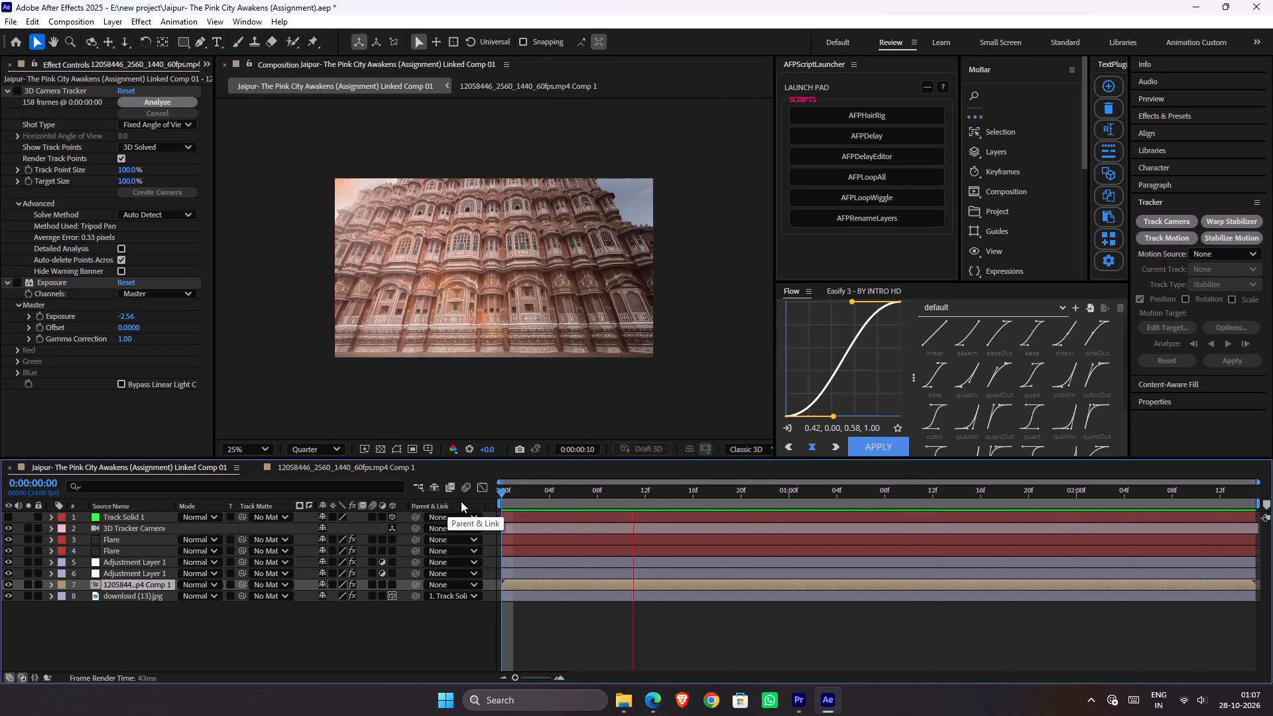
key("space")
key("ctrl+s")
Switch to Premiere Pro and move the playhead to about 00:00:07:10, just before the palace shot.
key("alt+Tab")
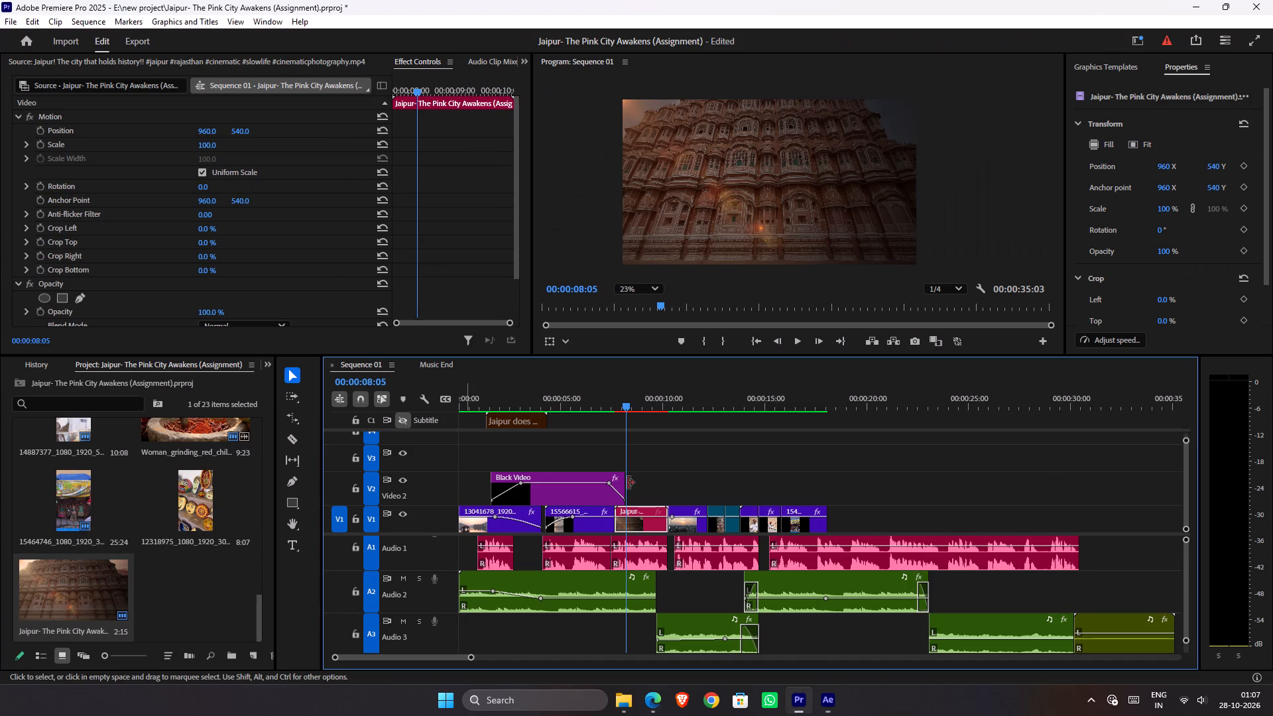
left_click_drag(629, 408, 613, 414)
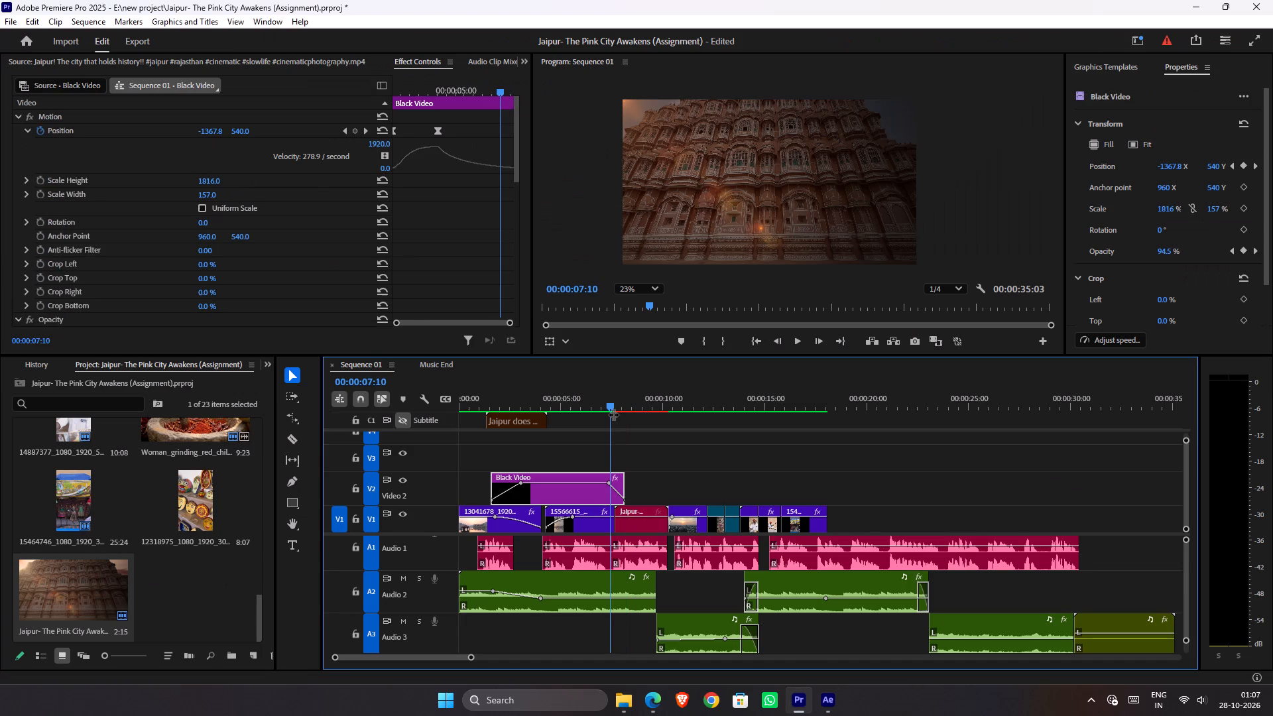